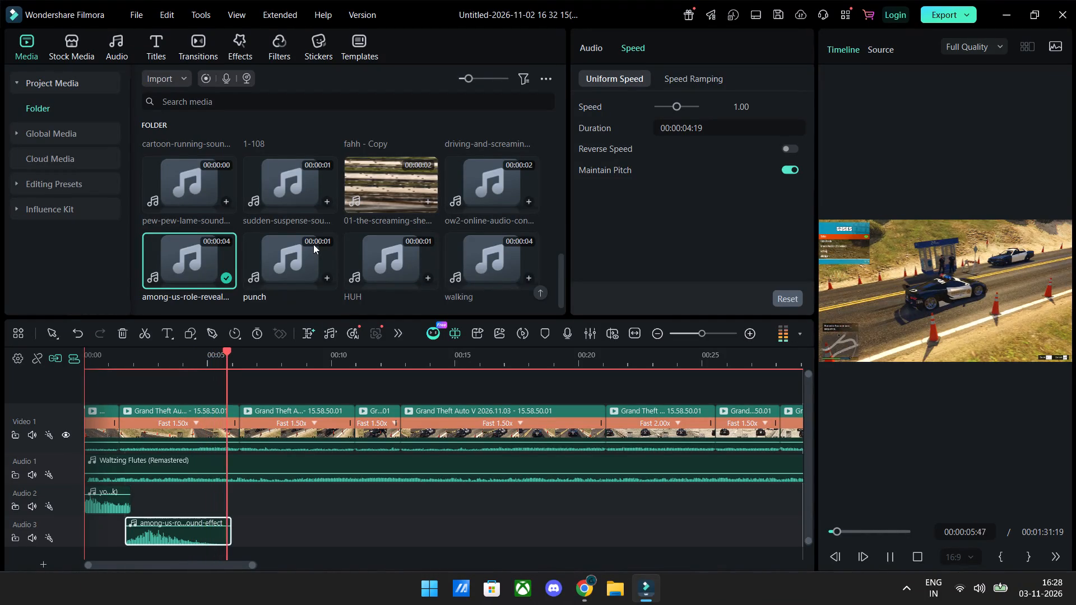
# Place the cartoonslip sound effect on the Audio 2 track at about 00:00:06:10.
pyautogui.press('space')
pyautogui.press('space')
pyautogui.press('space')
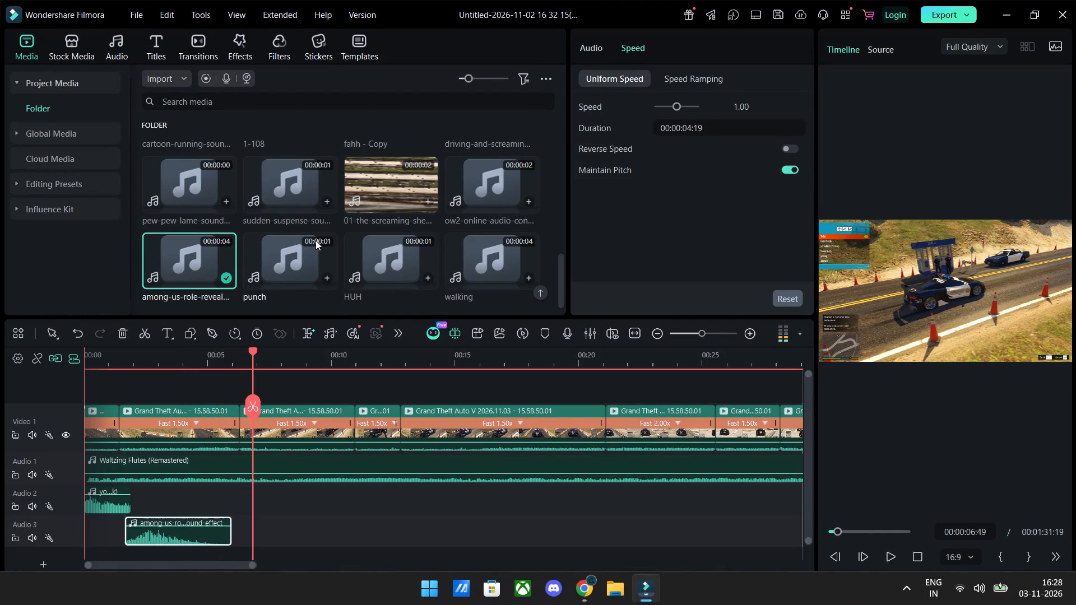
pyautogui.press('Left')
pyautogui.press('Left')
pyautogui.press('Left')
pyautogui.press('Left')
pyautogui.press('Left')
pyautogui.press('Left')
pyautogui.press('Left')
pyautogui.press('Left')
pyautogui.press('Left')
pyautogui.press('Left')
pyautogui.press('Left')
pyautogui.press('Left')
pyautogui.press('Left')
pyautogui.press('Left')
pyautogui.press('Left')
pyautogui.press('Left')
pyautogui.press('Left')
pyautogui.press('Left')
pyautogui.press('Left')
pyautogui.press('Left')
pyautogui.press('Left')
pyautogui.press('Left')
pyautogui.press('Left')
pyautogui.press('Left')
pyautogui.press('Left')
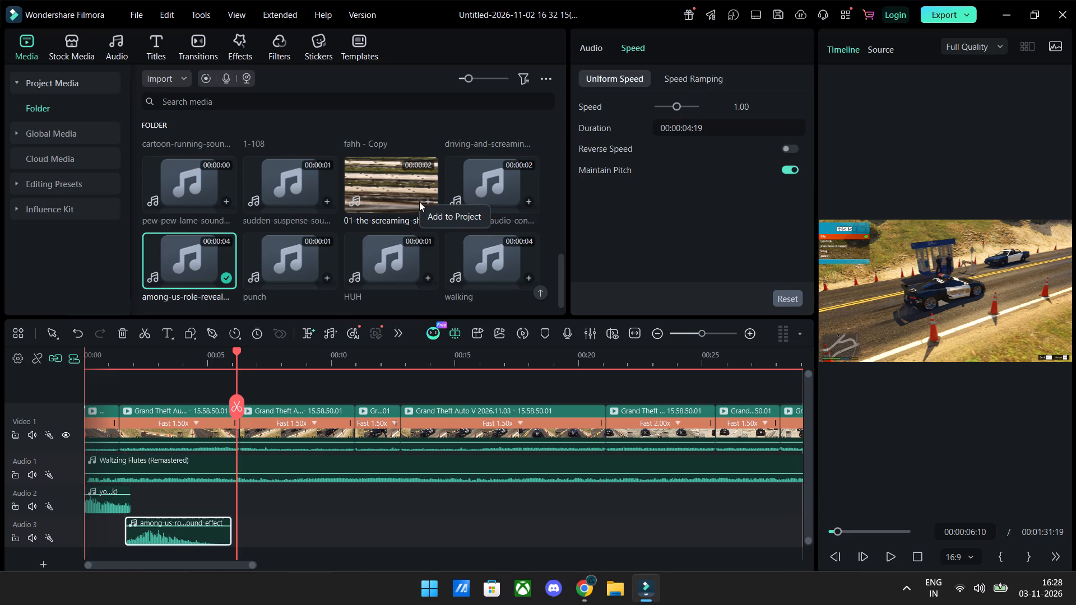
pyautogui.scroll(-1, 419, 202)
pyautogui.scroll(1, 419, 202)
pyautogui.scroll(1, 361, 199)
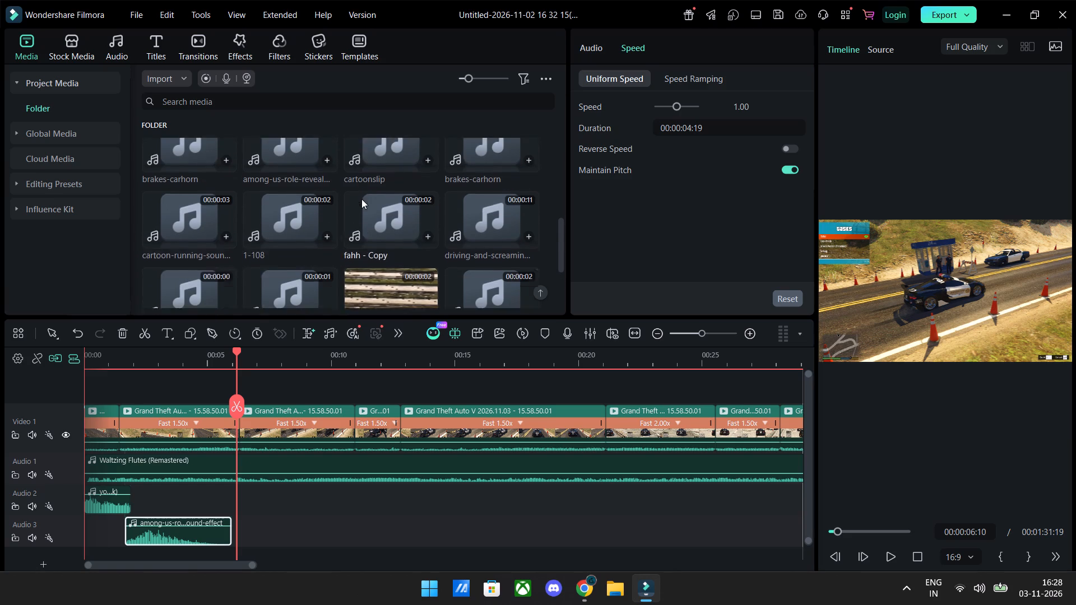
pyautogui.moveTo(378, 198); pyautogui.dragTo(235, 494)
# Place the roblox-walking sound effect on the Audio 2 track starting at about 00:00:07:41.
pyautogui.press('space')
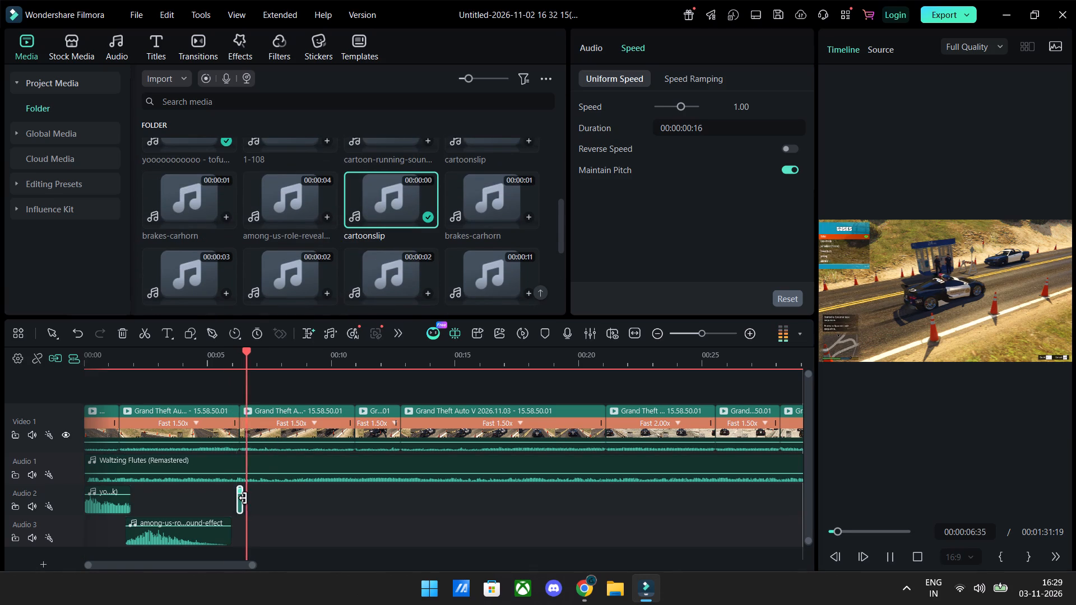
pyautogui.press('space')
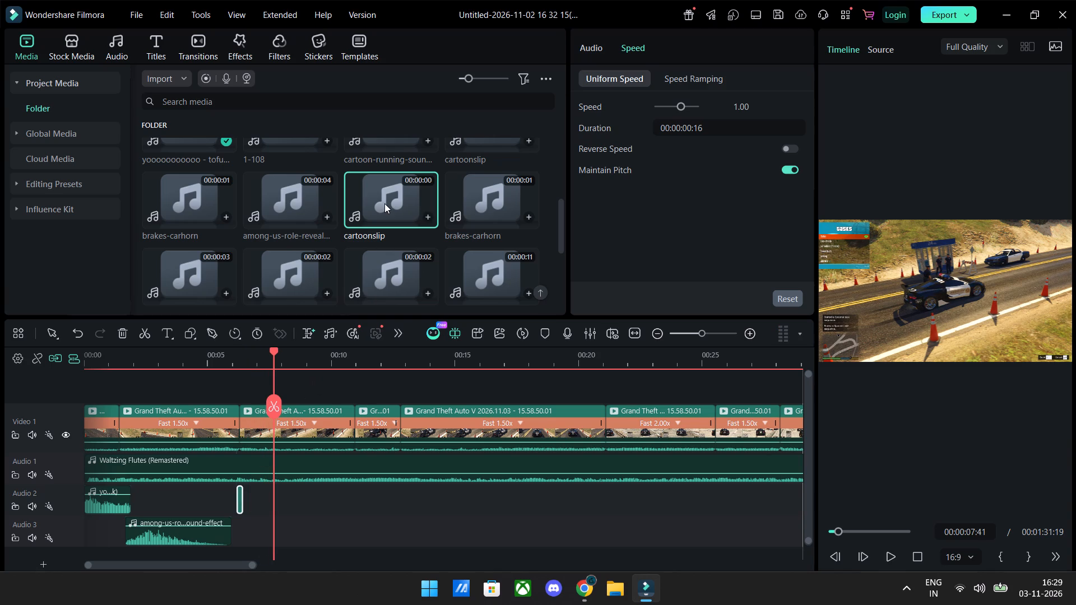
pyautogui.scroll(-4, 384, 206)
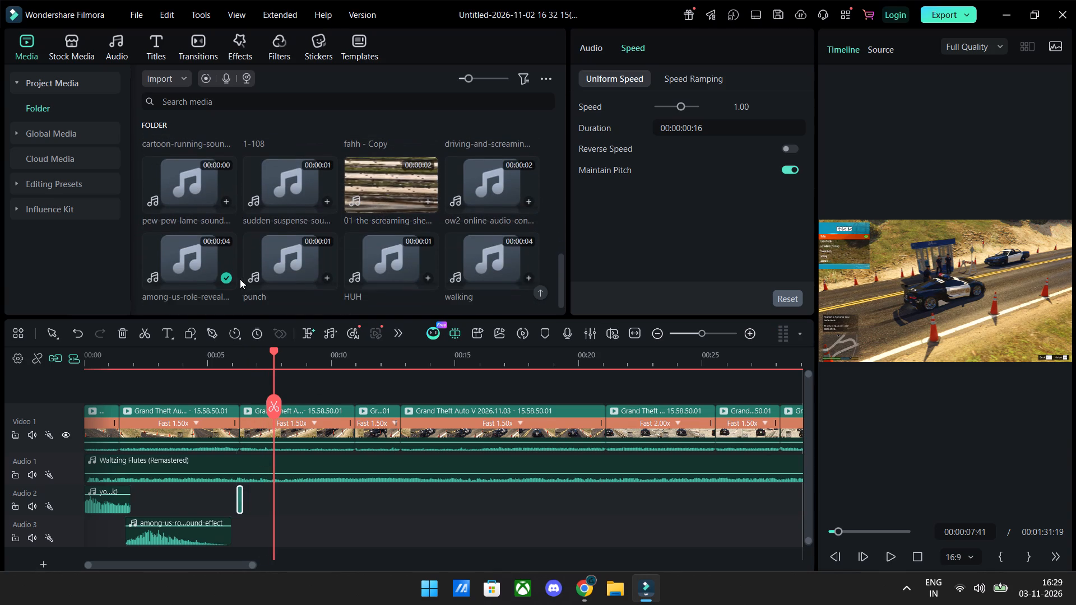
pyautogui.scroll(7, 296, 266)
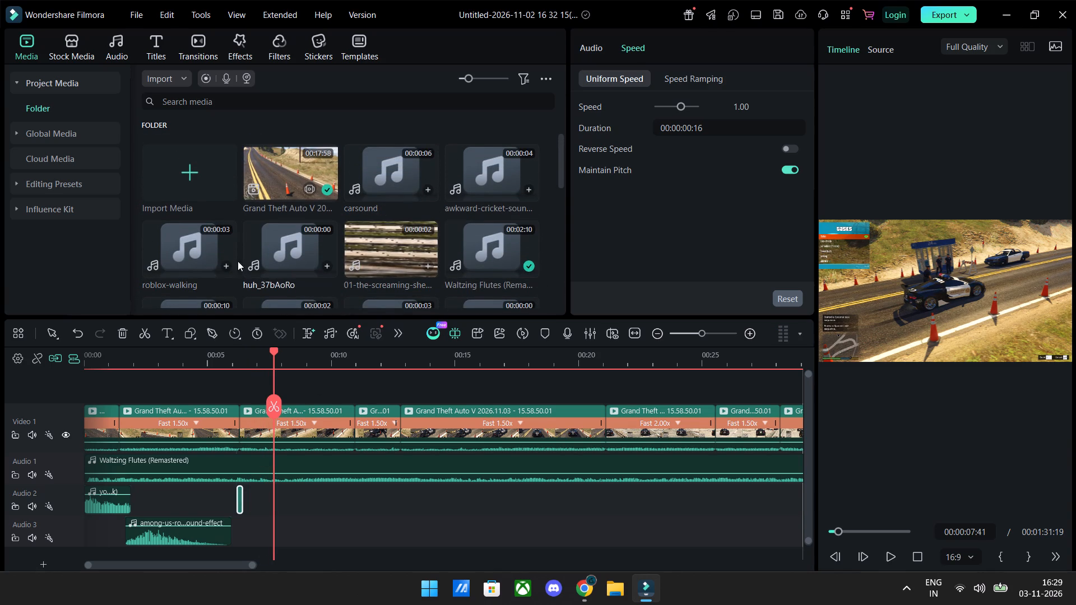
pyautogui.moveTo(182, 255); pyautogui.dragTo(272, 503)
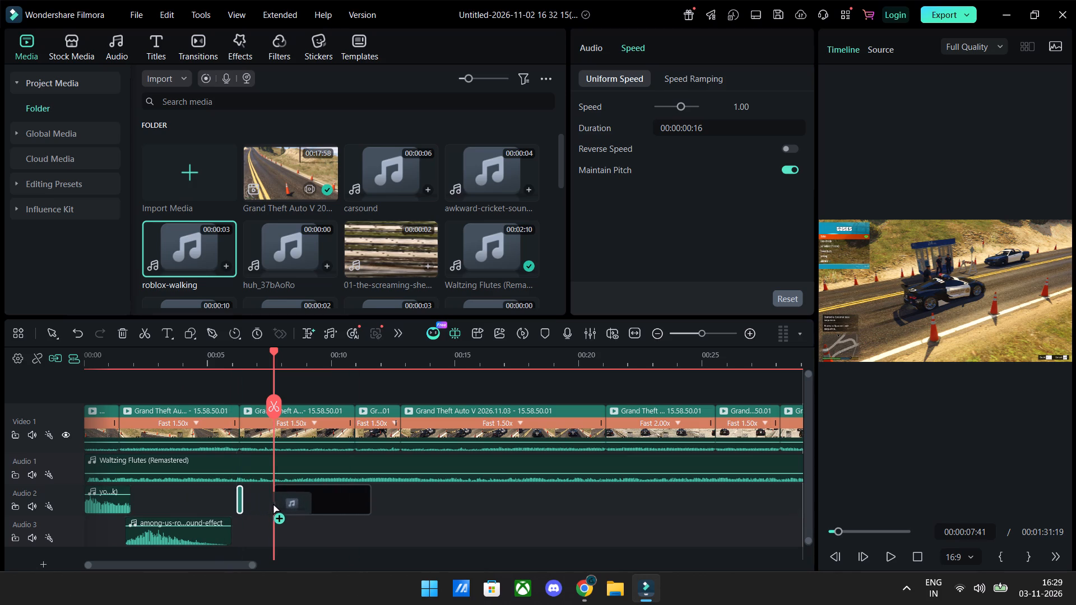
pyautogui.moveTo(272, 503); pyautogui.dragTo(275, 502)
# Play back the footage from about 00:00:07 through the roblox-walking clip and stop at 00:00:12:52.
pyautogui.press('space')
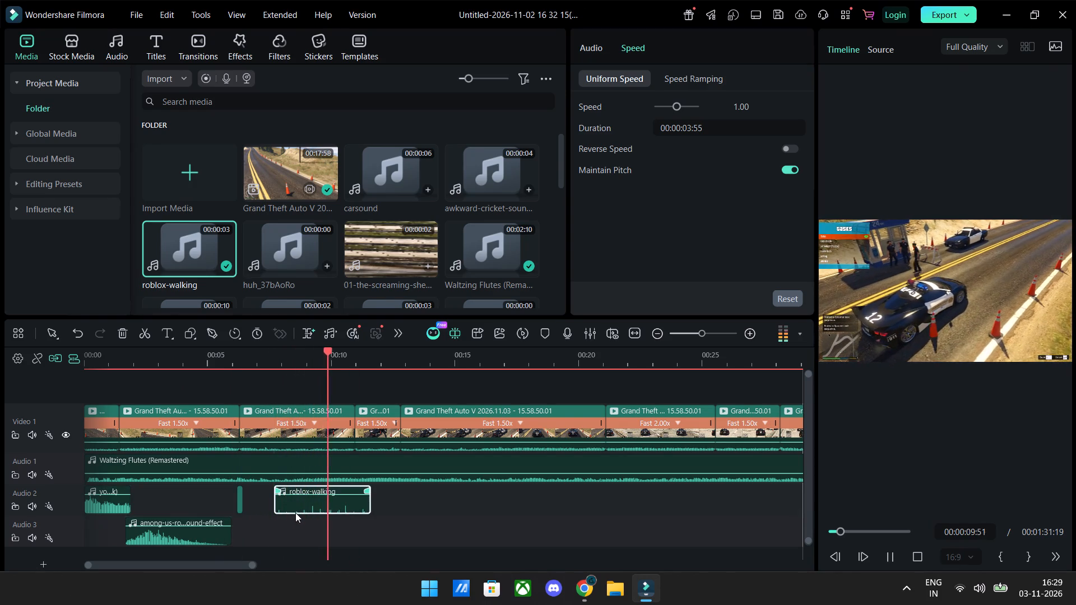
pyautogui.press('space')
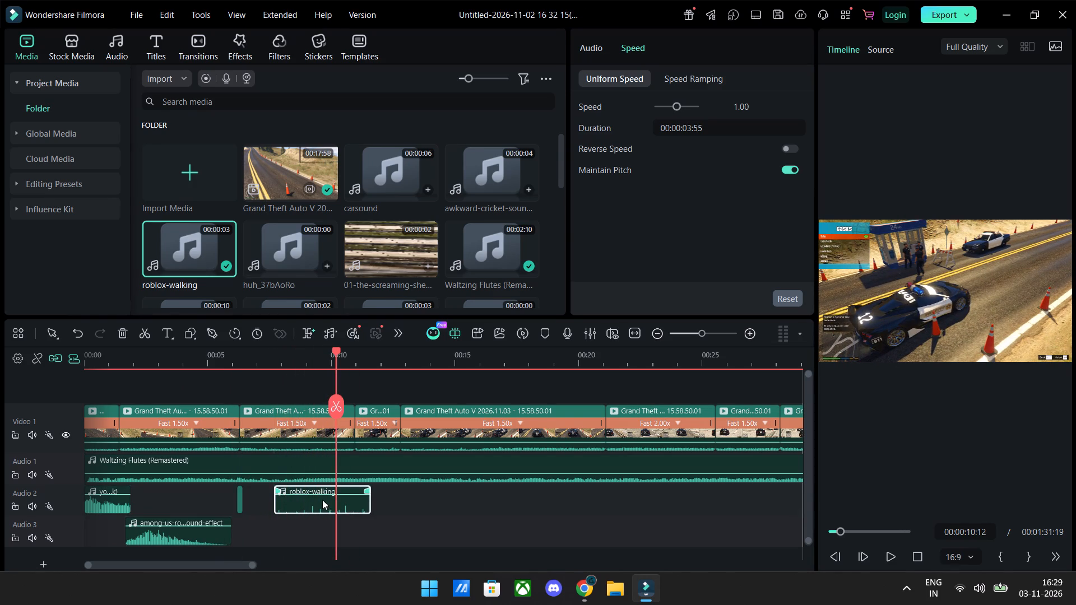
pyautogui.click(324, 495)
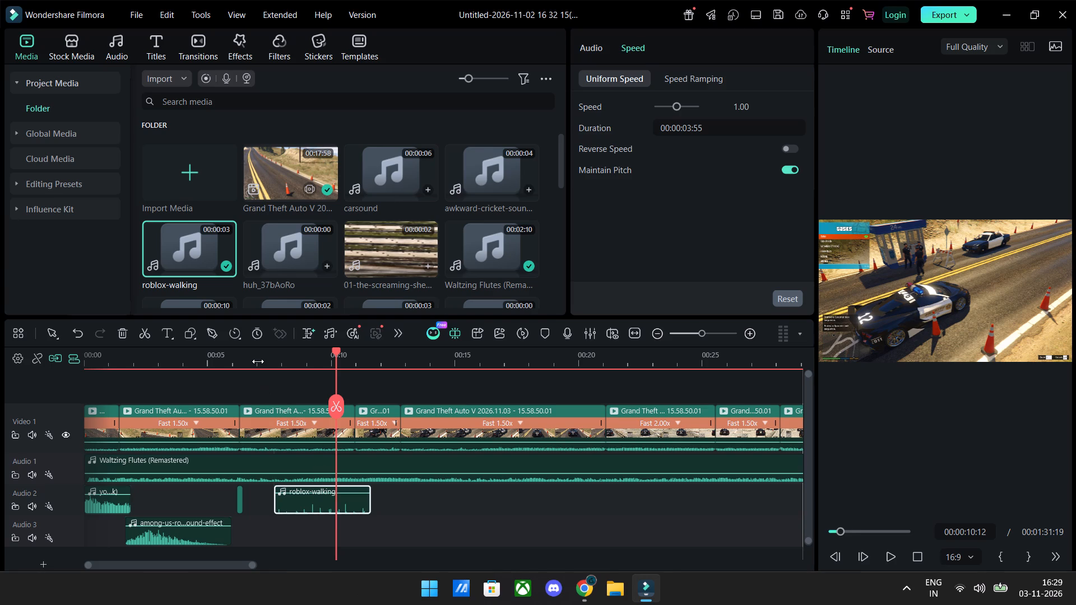
pyautogui.click(258, 361)
pyautogui.press('space')
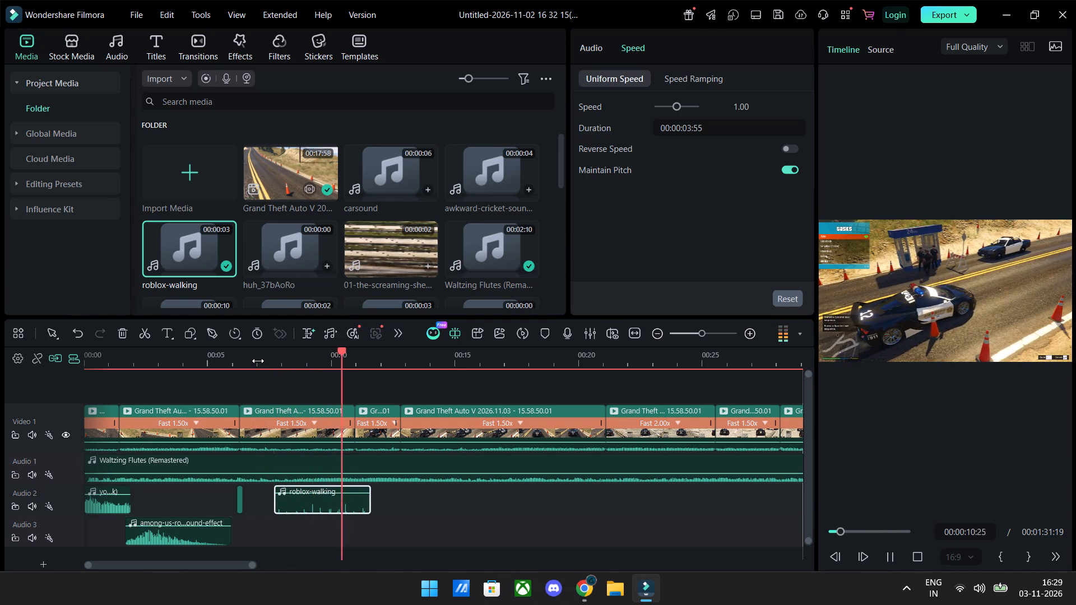
pyautogui.press('space')
pyautogui.press('space')
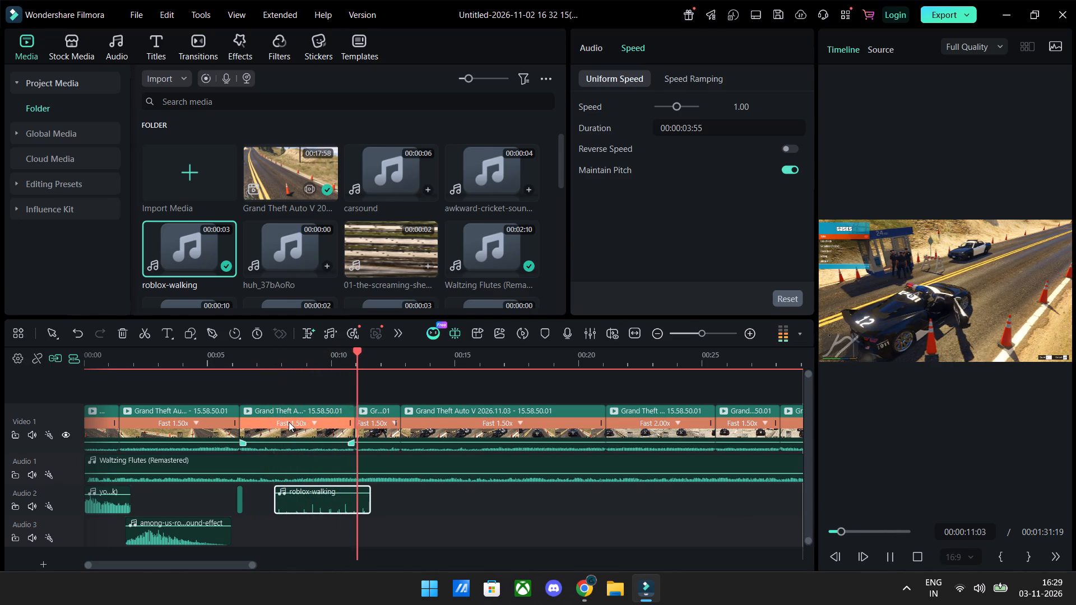
pyautogui.press('space')
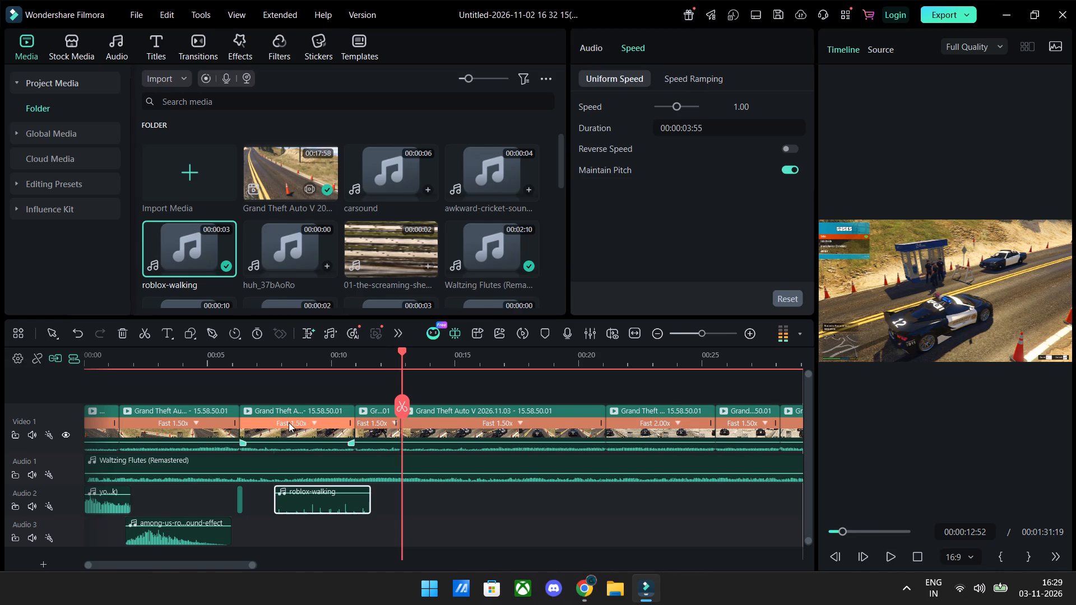
# Look through the project media folder for another sound effect to use at the playhead.
pyautogui.scroll(-5, 308, 264)
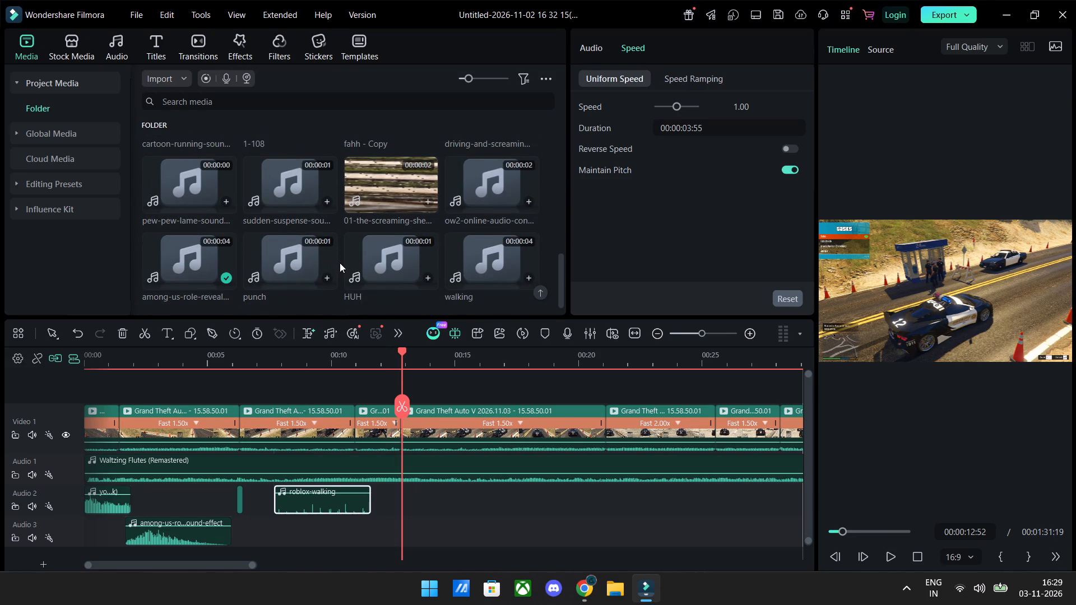
pyautogui.scroll(2, 340, 263)
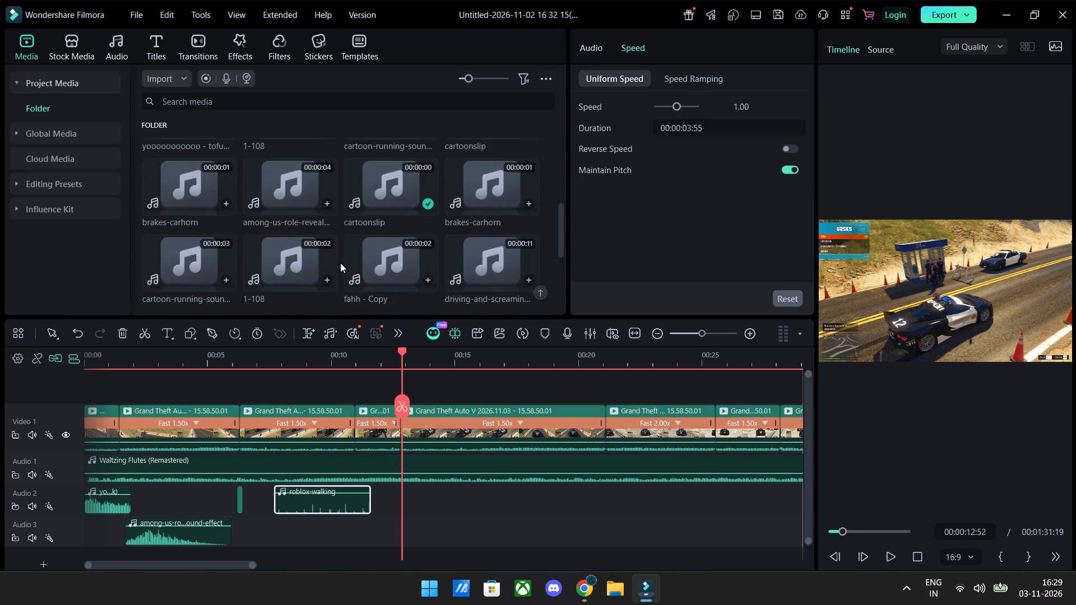
pyautogui.scroll(-5, 340, 263)
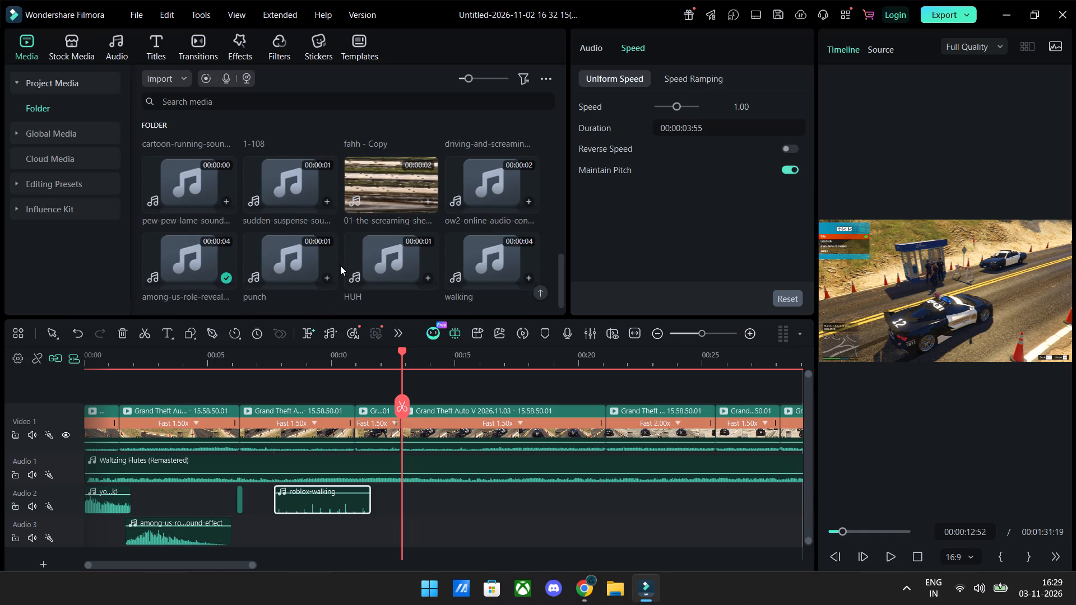
pyautogui.scroll(1, 349, 259)
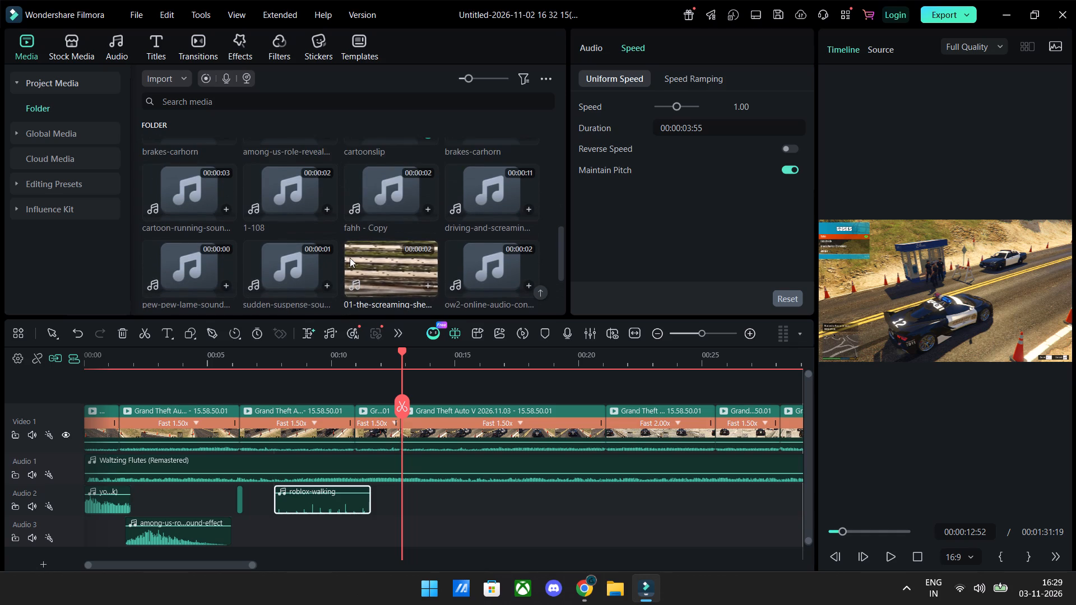
pyautogui.scroll(1, 350, 257)
pyautogui.scroll(-2, 354, 253)
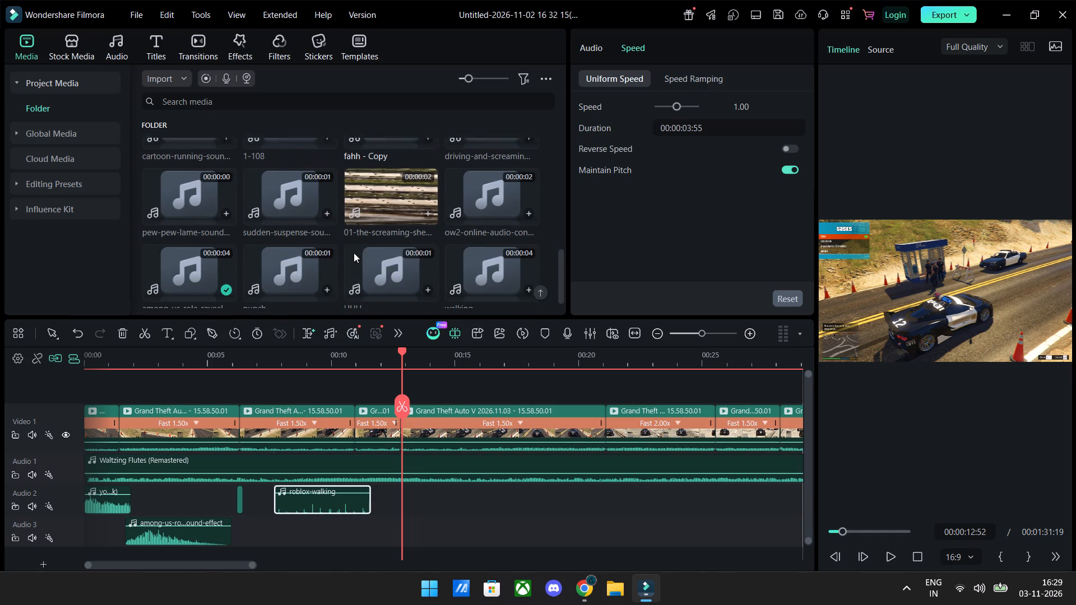
pyautogui.scroll(-4, 354, 252)
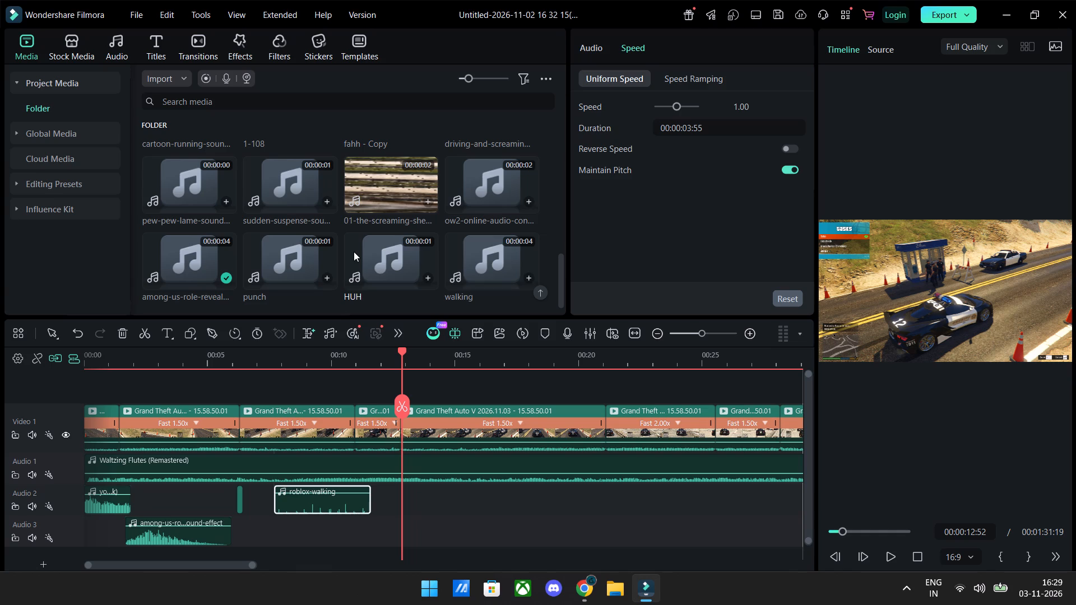
pyautogui.scroll(3, 354, 252)
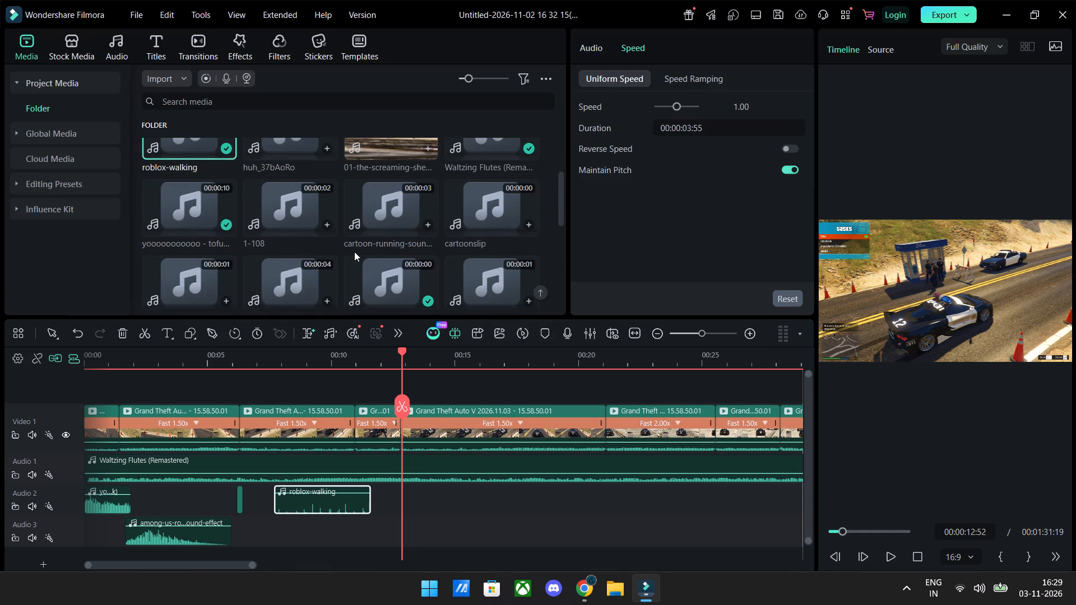
pyautogui.scroll(3, 354, 252)
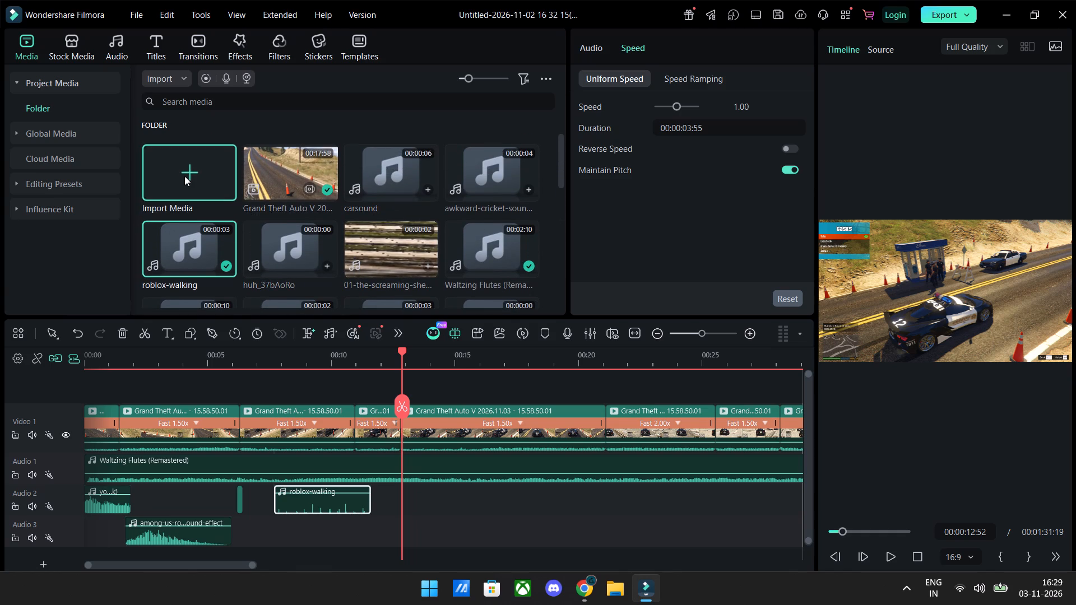
# Import squidward-walking-sound.mp3, taco-bell-bong-sfx.mp3 and ow2-online-audio-converter.mp3 from the Downloads folder into the project media.
pyautogui.click(184, 176)
pyautogui.scroll(-1, 52, 204)
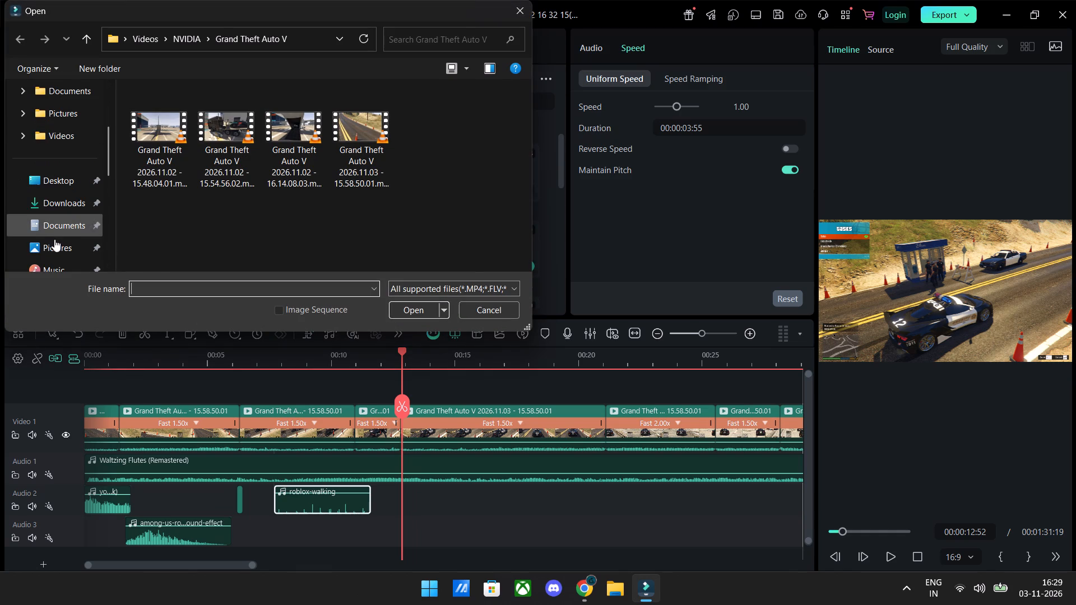
pyautogui.click(59, 213)
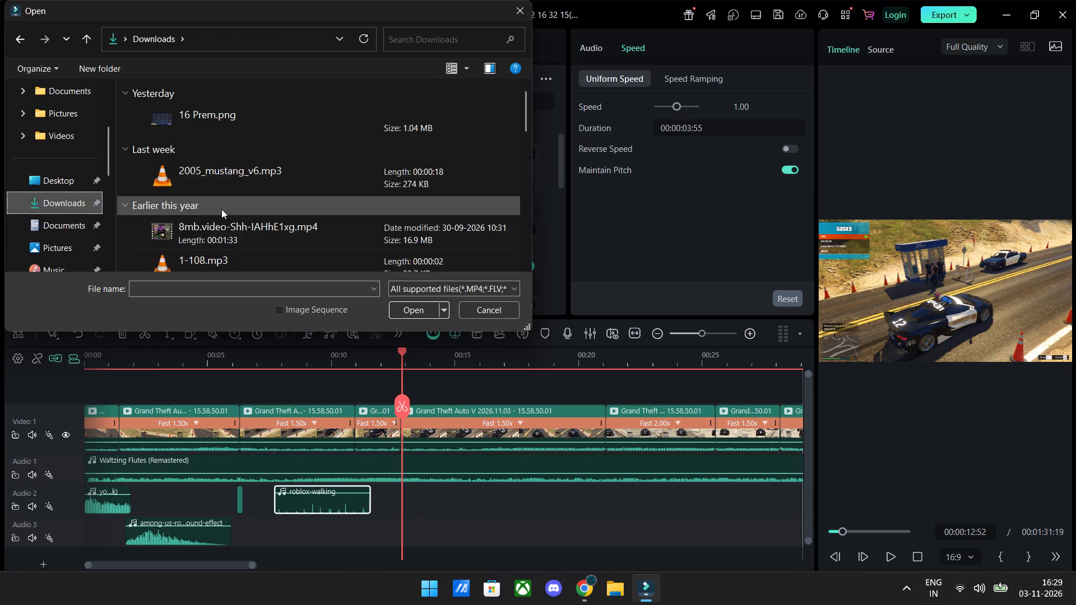
pyautogui.scroll(-20, 226, 208)
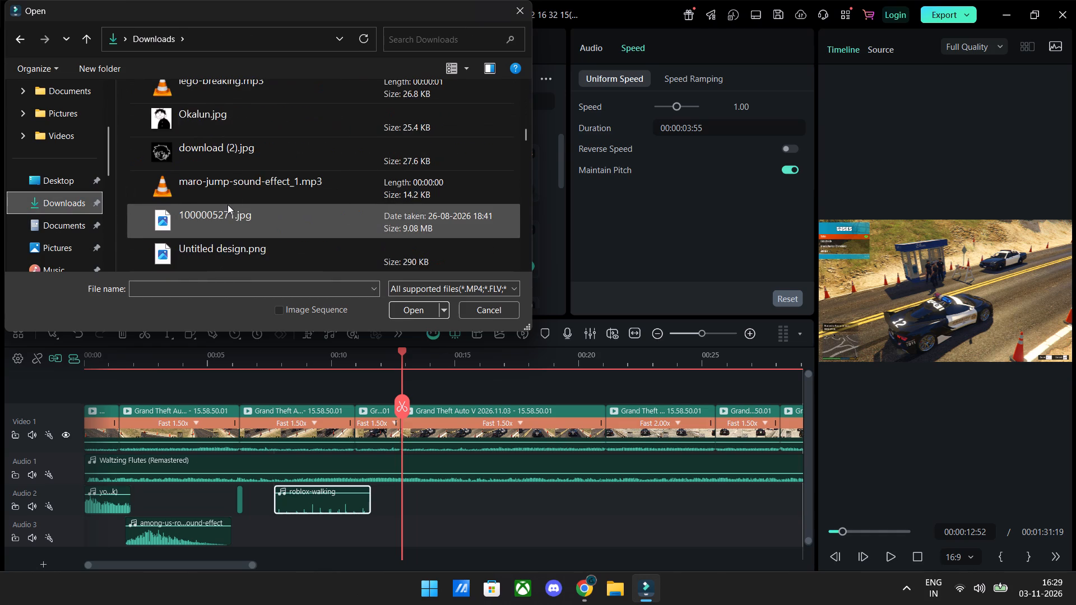
pyautogui.scroll(-6, 228, 204)
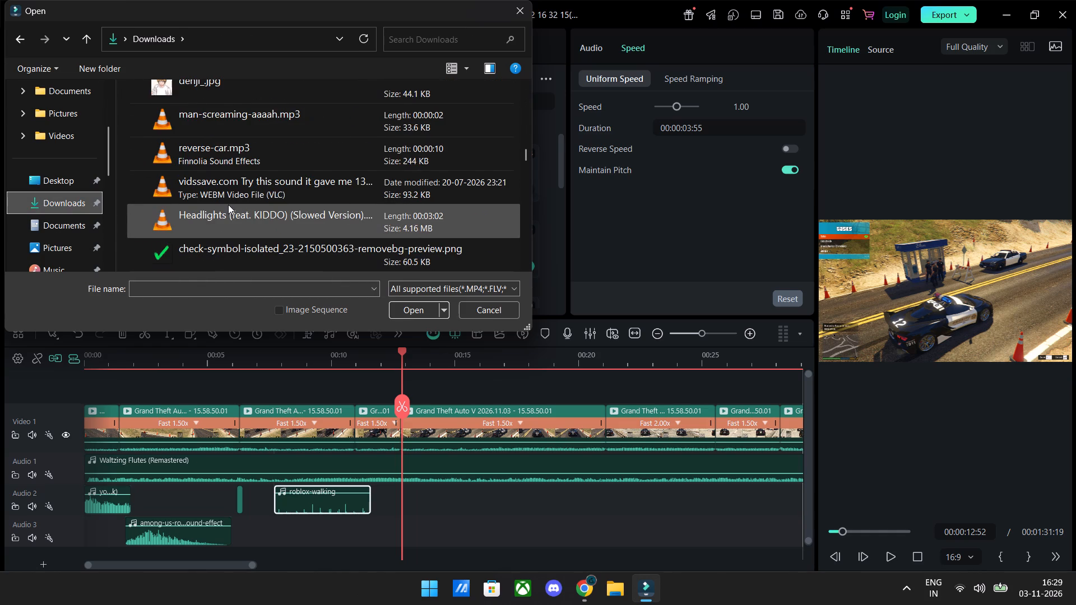
pyautogui.scroll(-6, 228, 204)
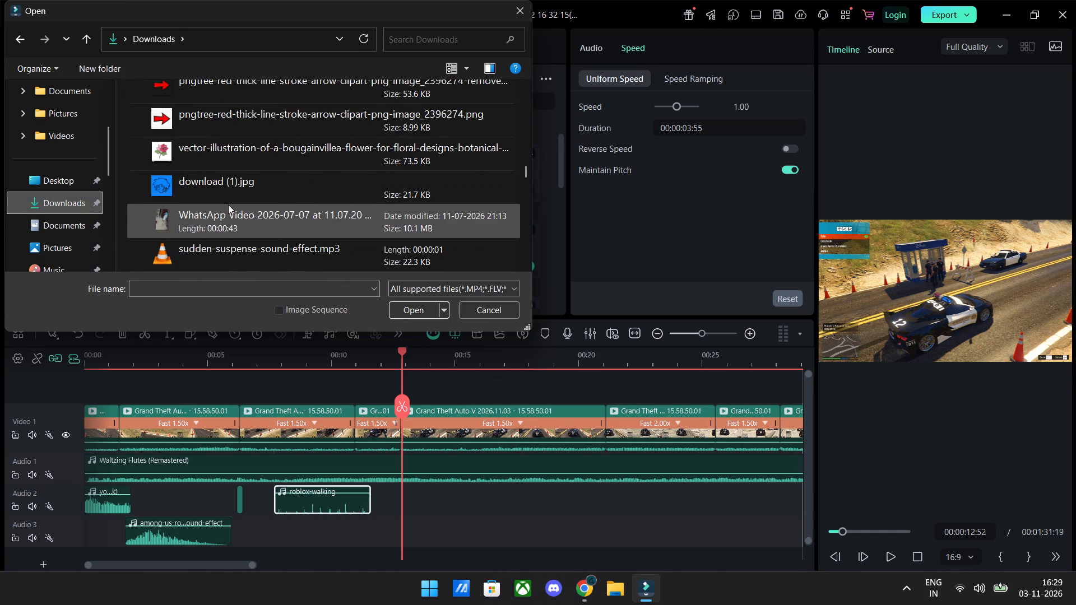
pyautogui.scroll(-1, 228, 204)
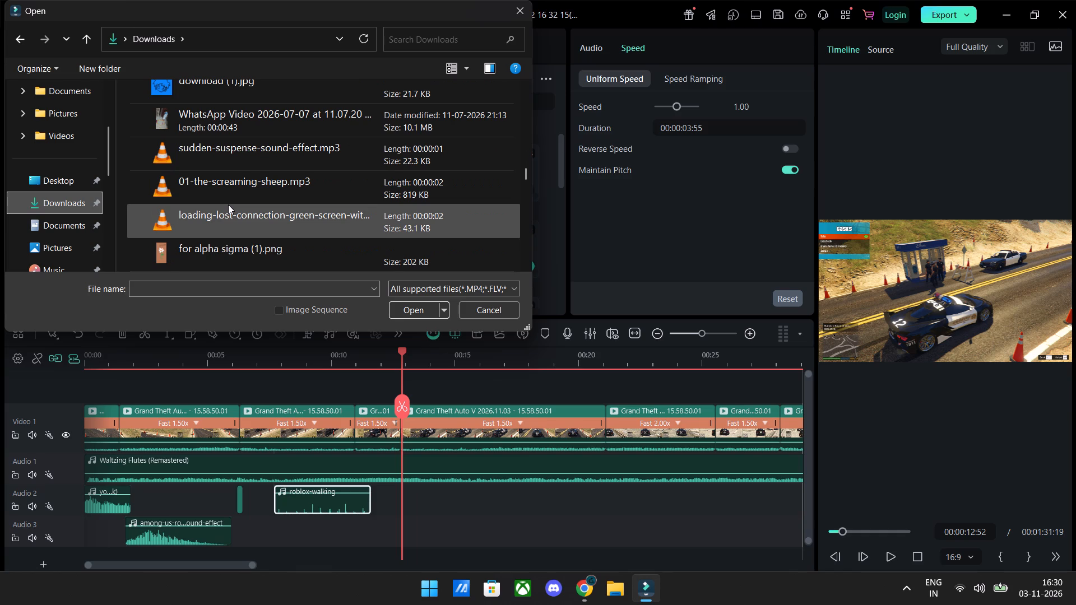
pyautogui.scroll(3, 228, 204)
pyautogui.scroll(-1, 228, 204)
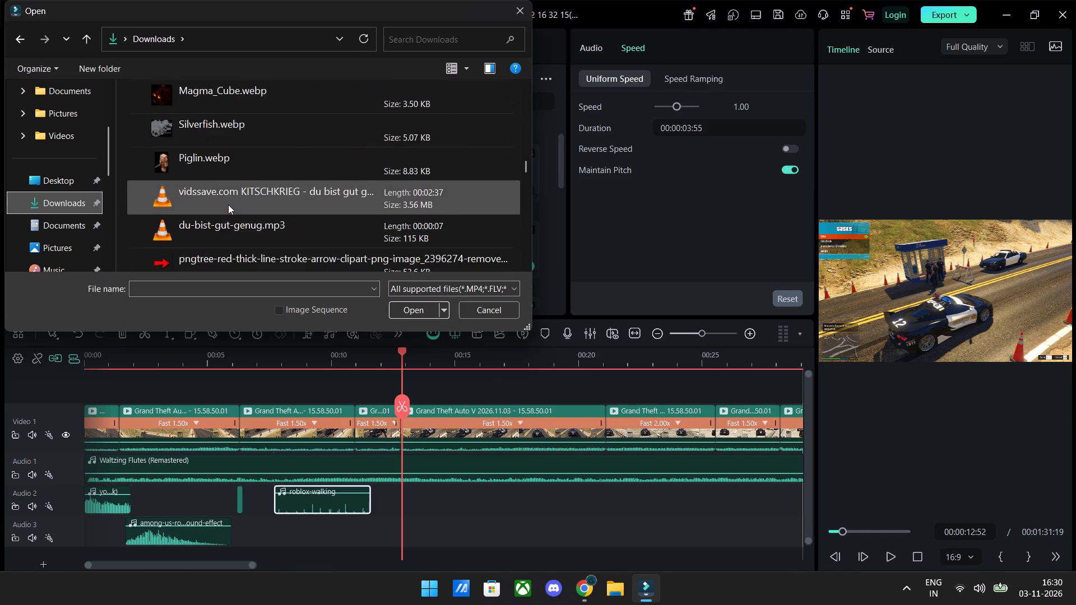
pyautogui.scroll(-4, 228, 204)
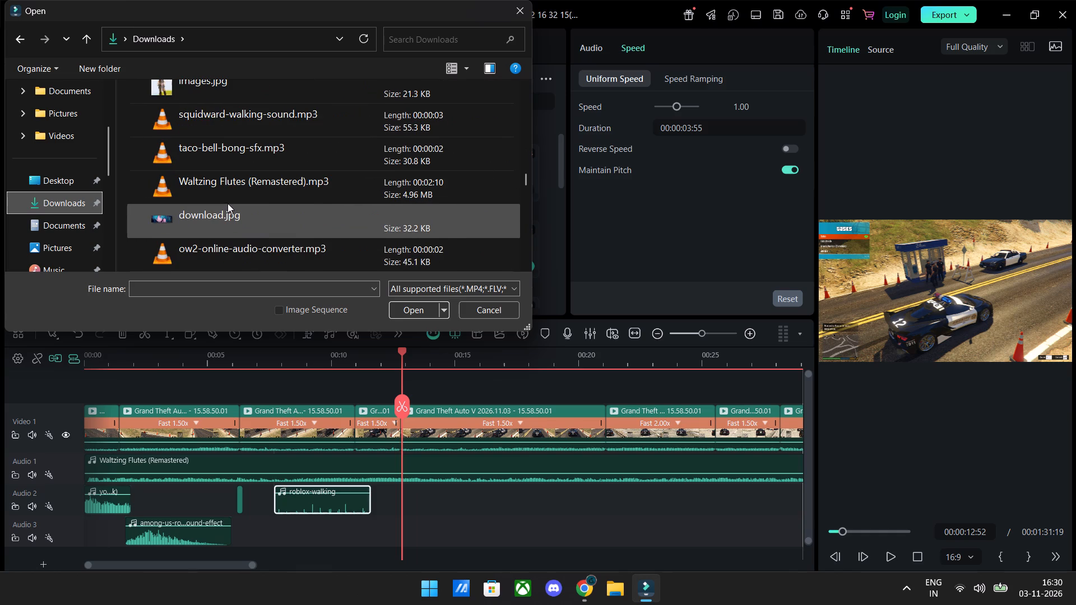
pyautogui.keyDown('ctrl'); pyautogui.click(238, 122); pyautogui.keyUp('ctrl')
pyautogui.keyDown('ctrl'); pyautogui.click(242, 153); pyautogui.keyUp('ctrl')
pyautogui.keyDown('ctrl'); pyautogui.click(239, 252); pyautogui.keyUp('ctrl')
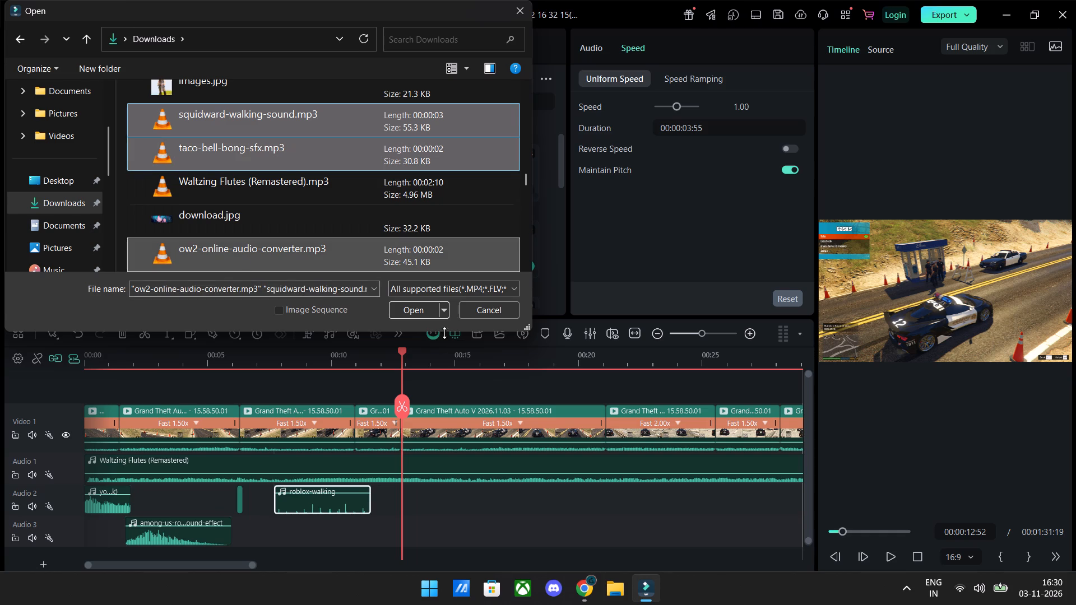
pyautogui.click(421, 308)
# Place the squidward-walking-sound clip on the Audio 2 track and align its start with the playhead at 00:00:12:52.
pyautogui.scroll(-5, 391, 254)
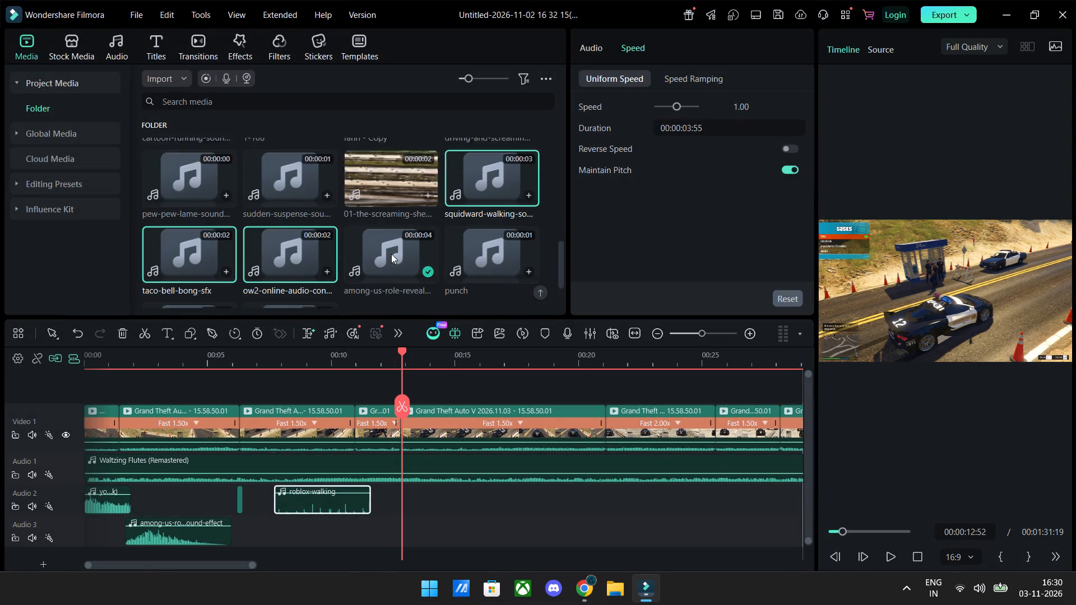
pyautogui.click(415, 285)
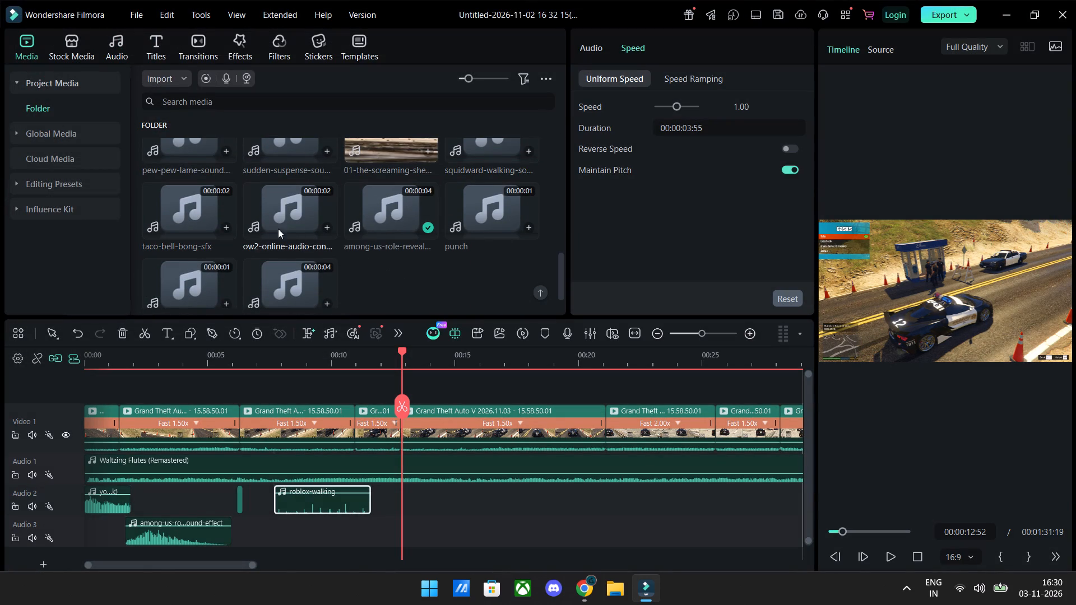
pyautogui.scroll(1, 433, 243)
pyautogui.moveTo(482, 234); pyautogui.dragTo(384, 497)
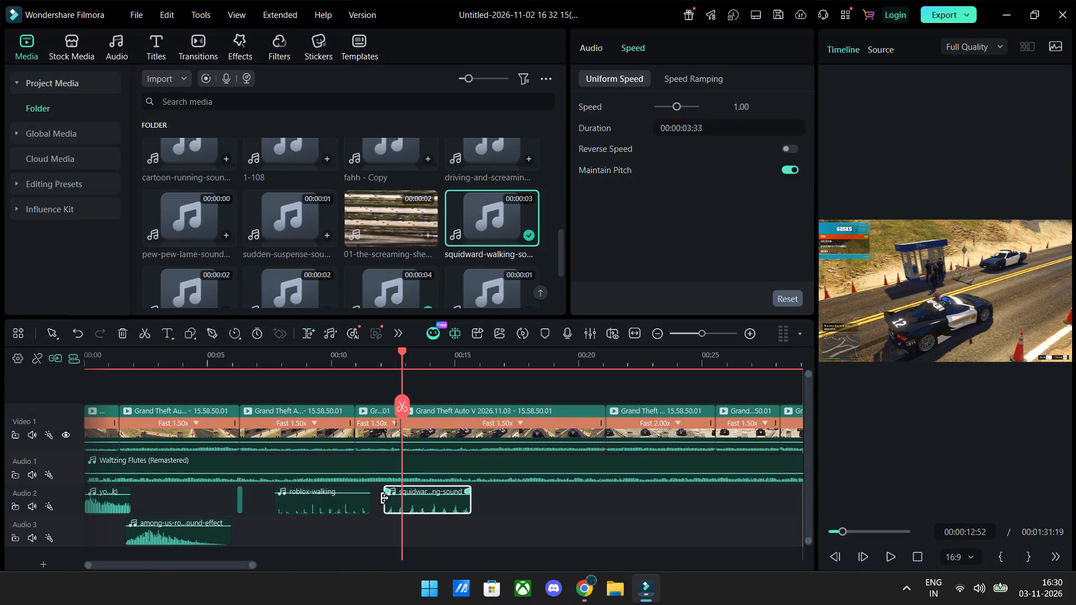
pyautogui.moveTo(422, 507); pyautogui.dragTo(438, 507)
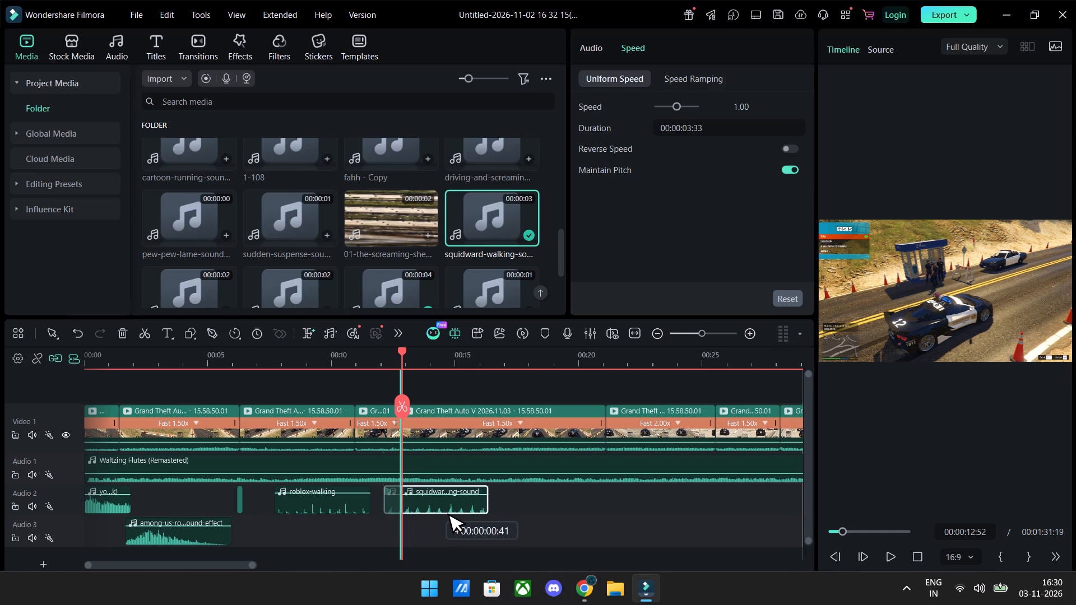
# Trim the squidward-walking-sound clip on Audio 2 by splitting it at 00:00:15:16 and deleting the part after the cut.
pyautogui.moveTo(438, 507); pyautogui.dragTo(439, 507)
pyautogui.press('space')
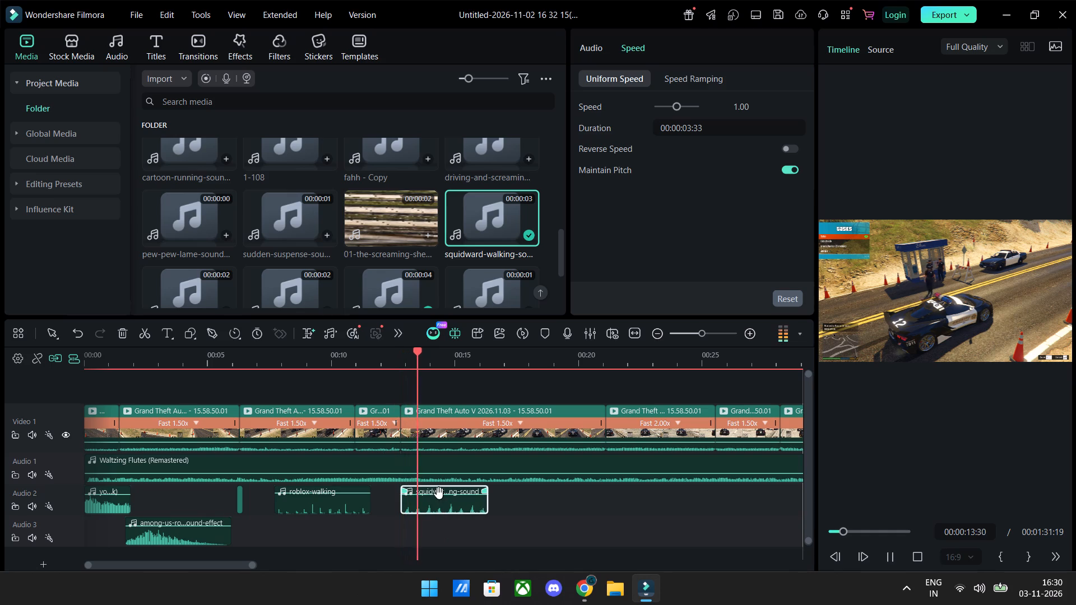
pyautogui.press('space')
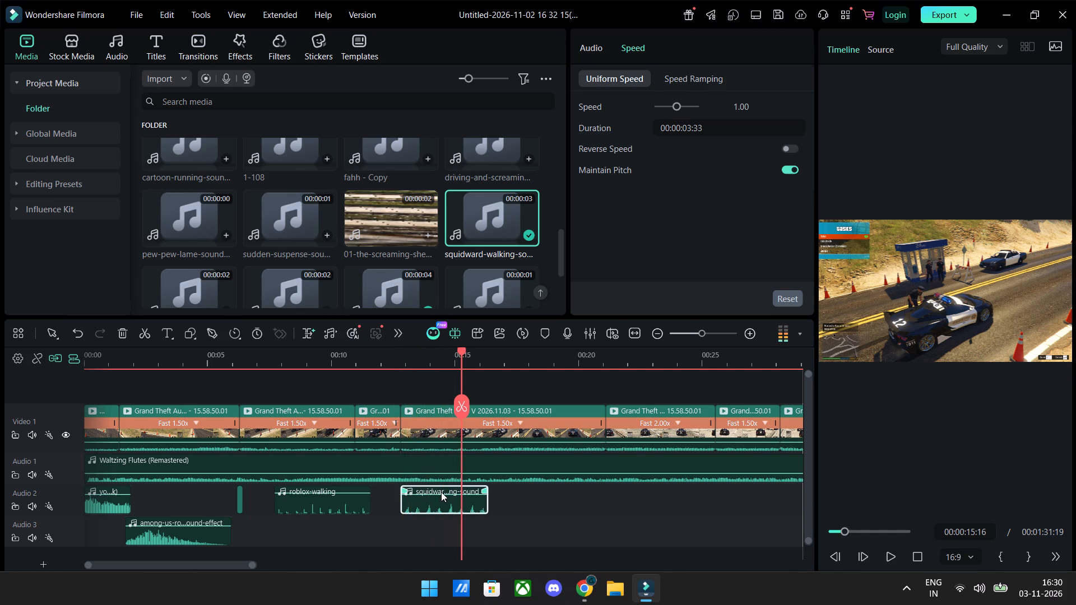
pyautogui.click(461, 408)
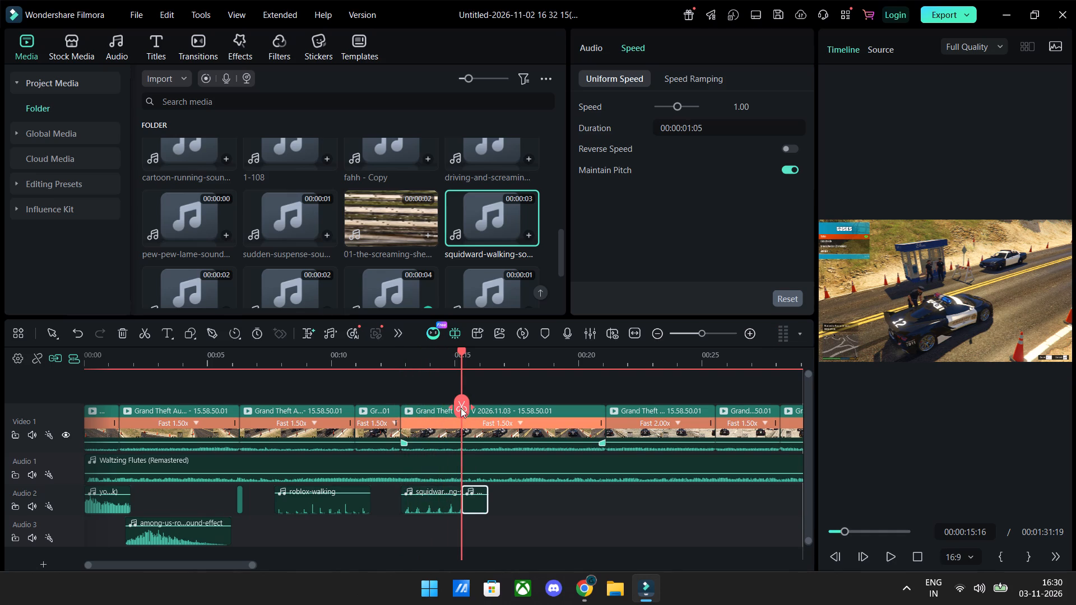
pyautogui.press('BackSpace')
# Add a short fade-out to the end of the trimmed squidward-walking-sound clip and play back that section.
pyautogui.moveTo(458, 492); pyautogui.dragTo(447, 493)
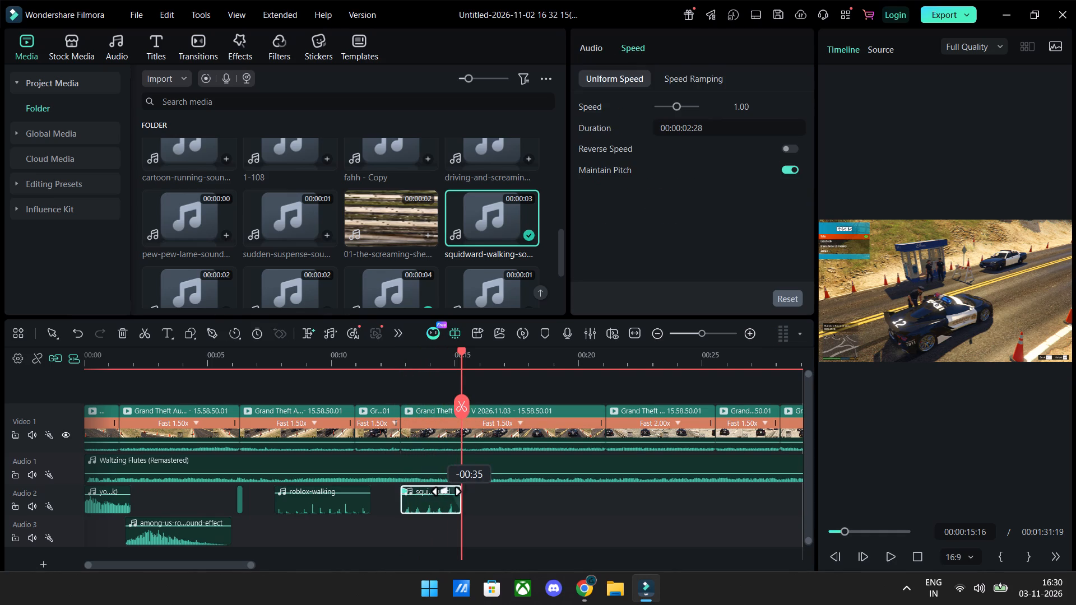
pyautogui.moveTo(447, 493); pyautogui.dragTo(444, 494)
pyautogui.click(415, 355)
pyautogui.press('space')
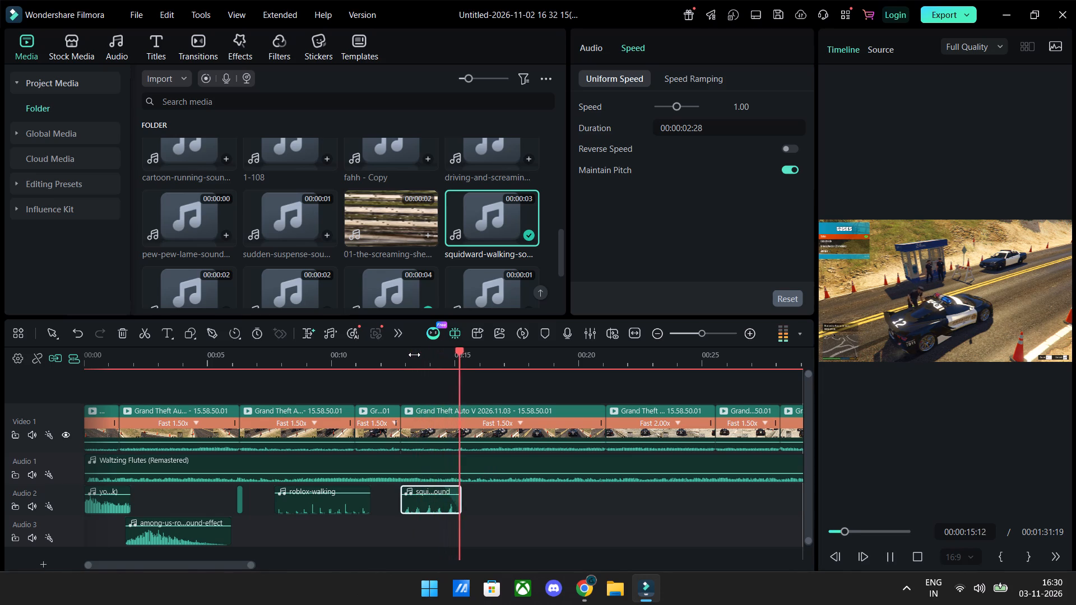
pyautogui.press('space')
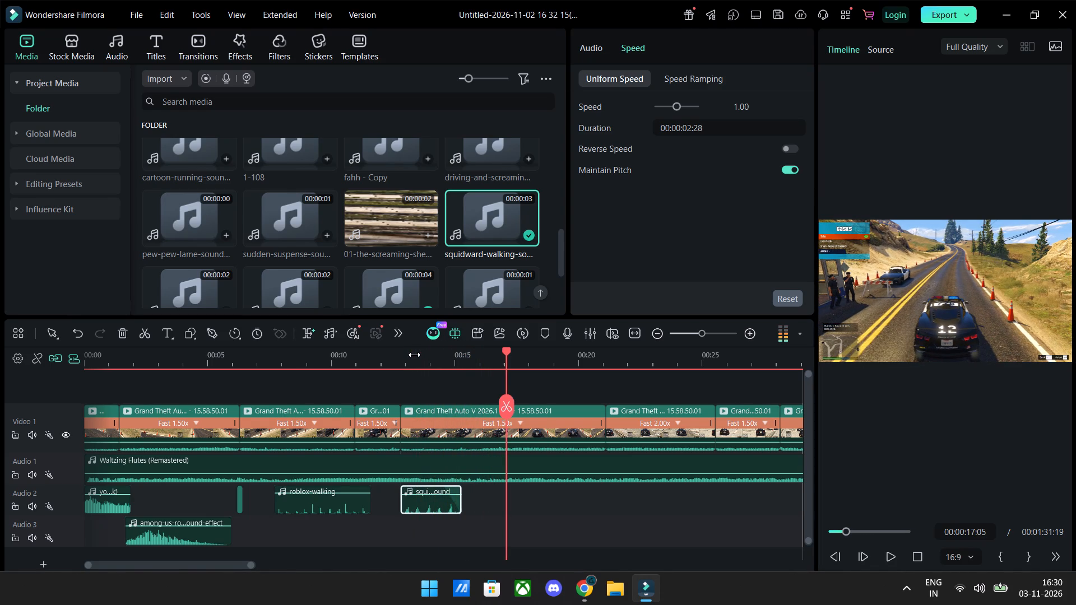
# Find the moment at 00:00:15:10 near the end of the squidward clip and place the cartoonslip sound there on Audio 3.
pyautogui.click(448, 364)
pyautogui.press('space')
pyautogui.press('space')
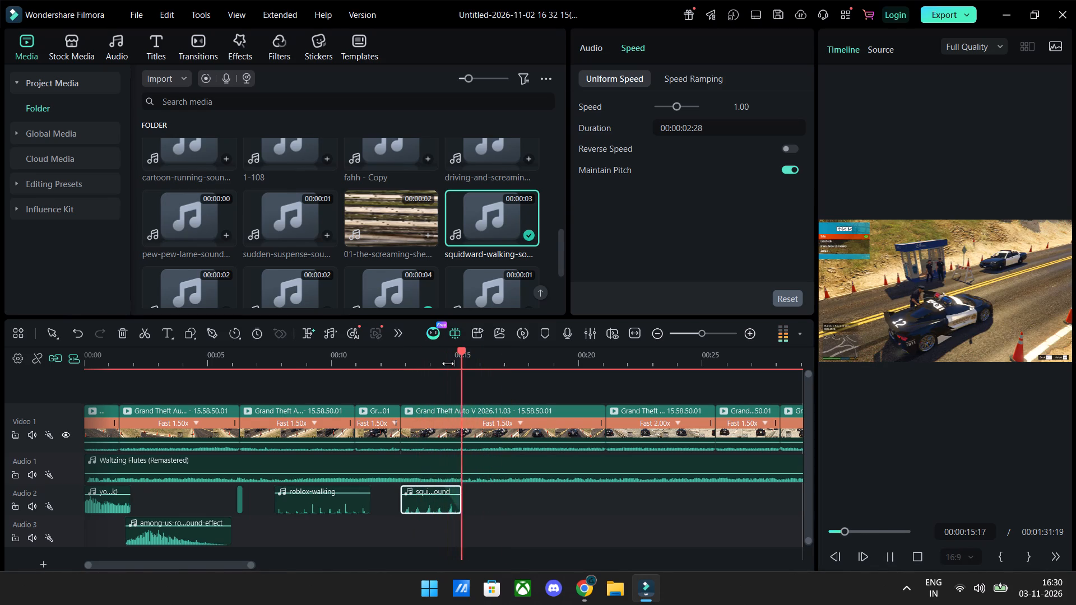
pyautogui.press('Left')
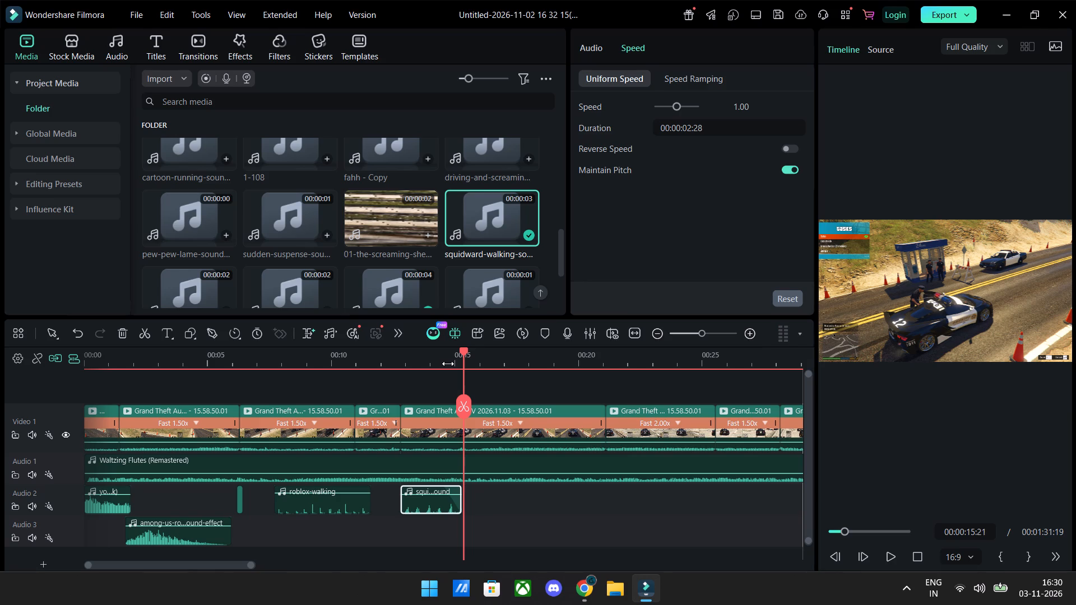
pyautogui.press('Left')
pyautogui.press('Left')
pyautogui.press('Left')
pyautogui.press('Left')
pyautogui.press('Left')
pyautogui.press('Left')
pyautogui.press('Left')
pyautogui.press('Left')
pyautogui.press('Left')
pyautogui.press('Left')
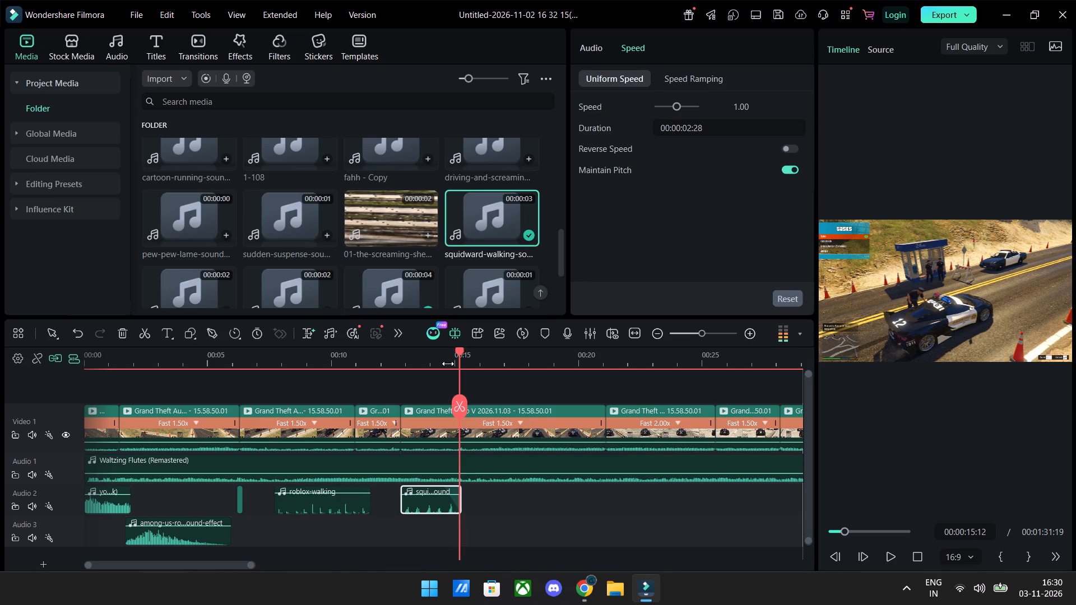
pyautogui.press('Left')
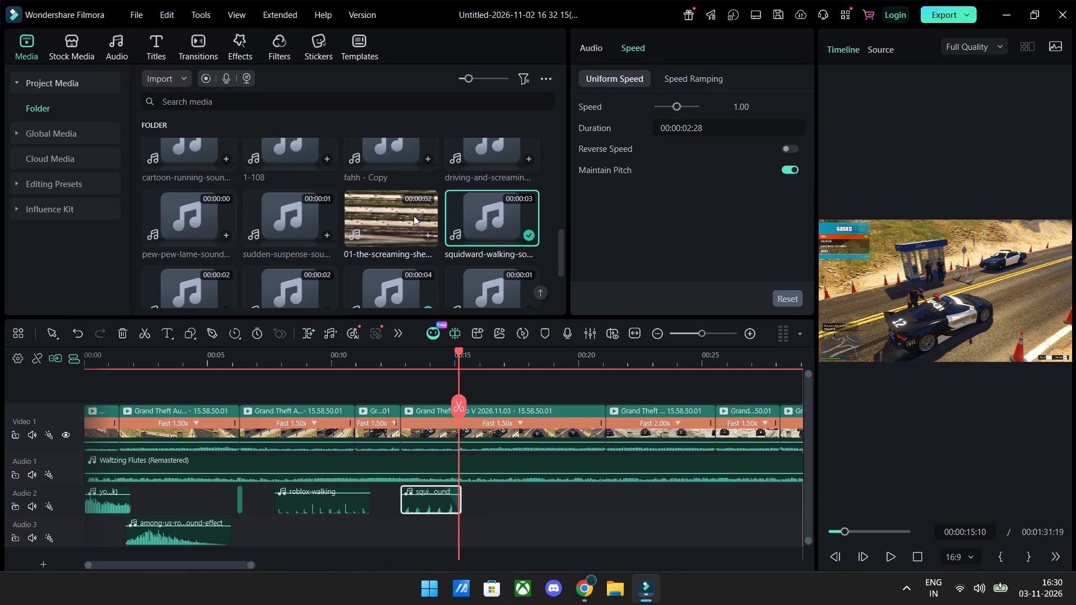
pyautogui.scroll(-1, 414, 218)
pyautogui.scroll(2, 414, 218)
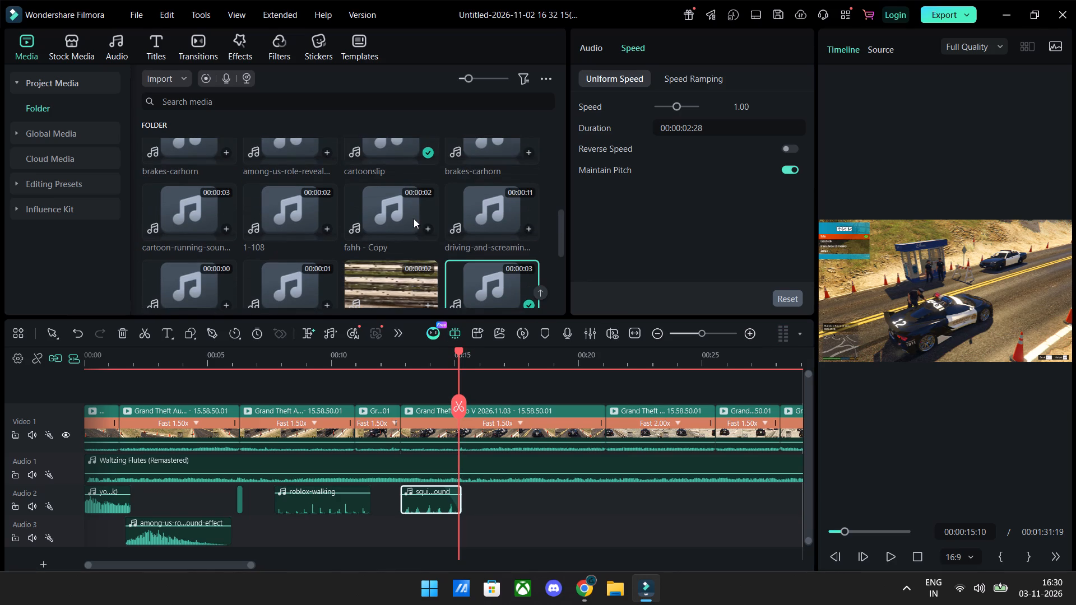
pyautogui.moveTo(393, 167); pyautogui.dragTo(455, 527)
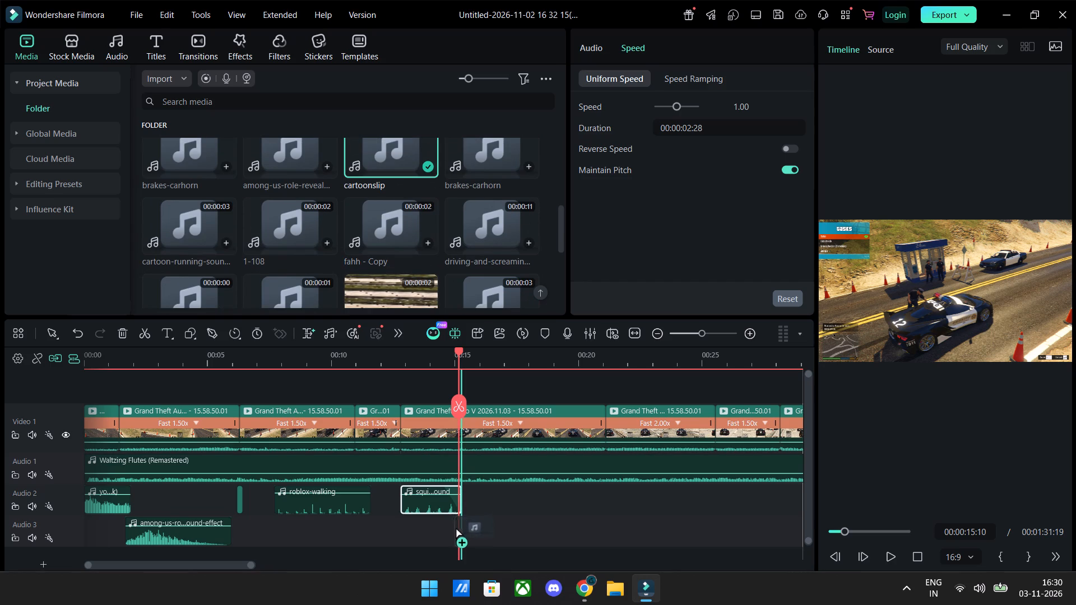
pyautogui.moveTo(455, 527); pyautogui.dragTo(457, 528)
# Play the footage on to 00:00:17:41 and place the carsound clip on Audio 2 starting there.
pyautogui.click(435, 360)
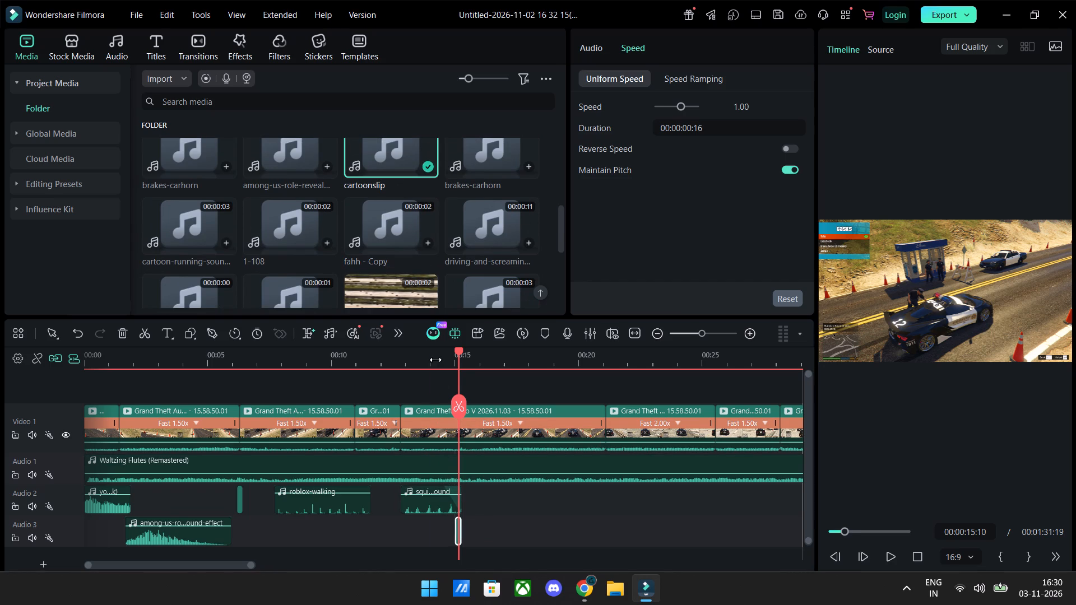
pyautogui.press('space')
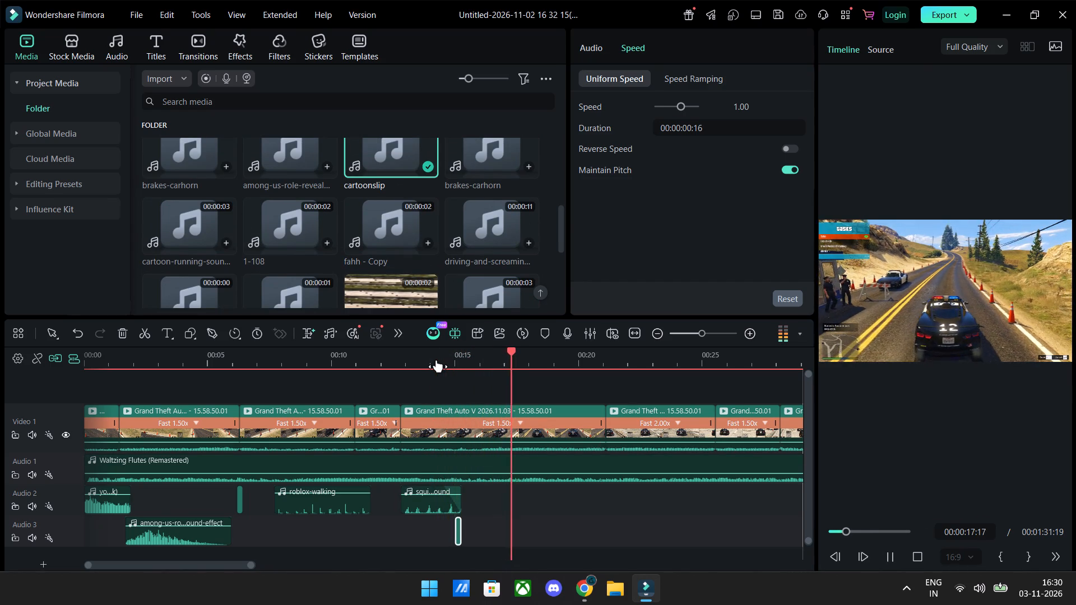
pyautogui.press('space')
pyautogui.scroll(5, 364, 194)
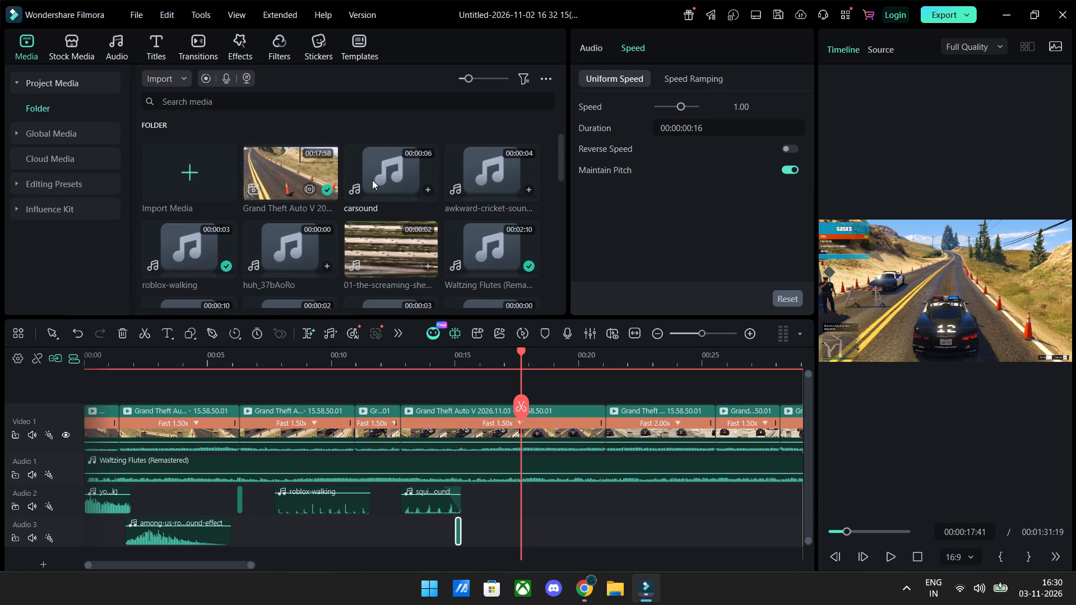
pyautogui.moveTo(372, 180); pyautogui.dragTo(522, 501)
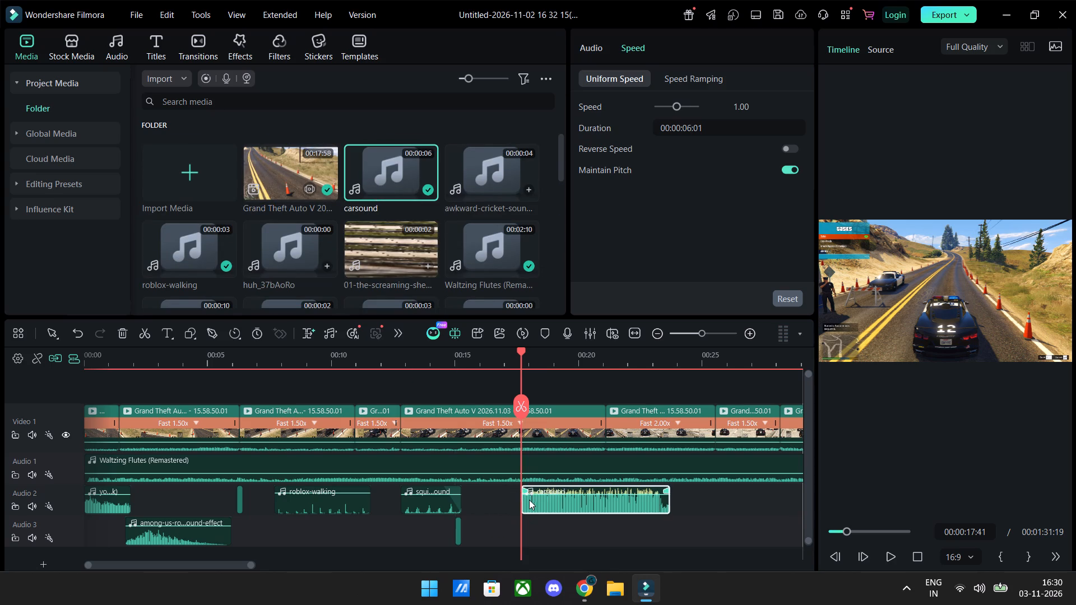
# Lower the carsound clip's volume to about -20.92 dB and play the footage through to 00:00:24:46.
pyautogui.moveTo(547, 495); pyautogui.dragTo(547, 502)
pyautogui.press('space')
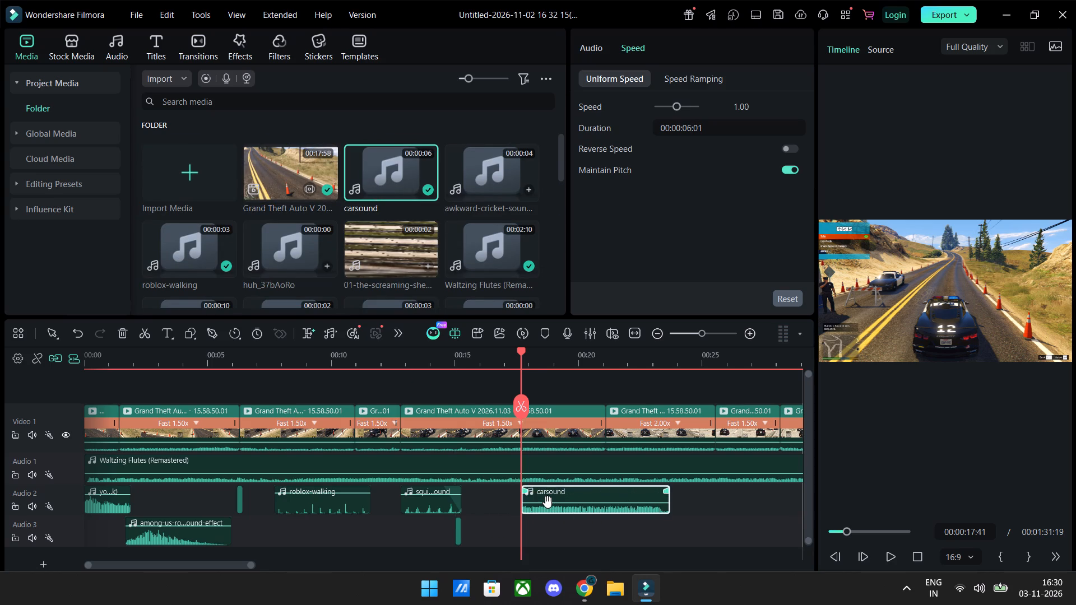
pyautogui.press('space')
pyautogui.press('space')
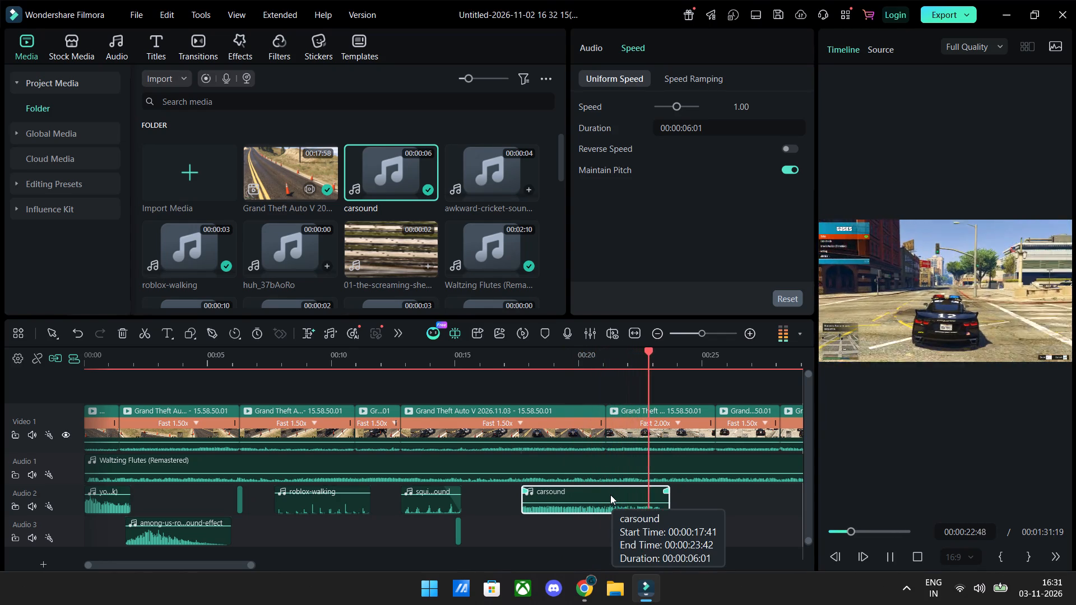
pyautogui.press('space')
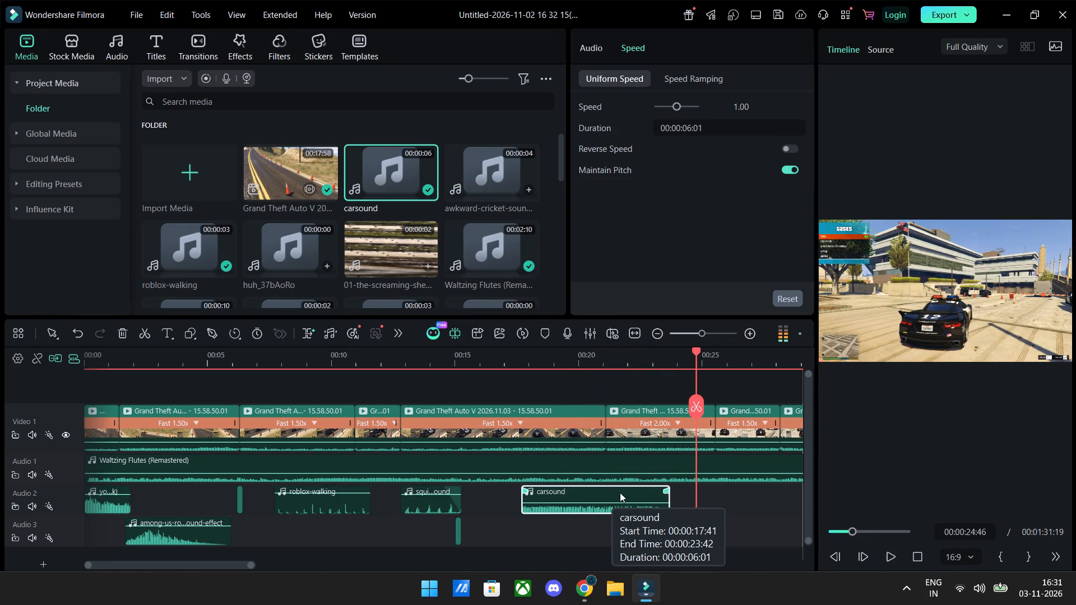
# Duplicate the carsound clip, place the copy on Audio 3 slightly overlapping the end of the original, and preview the overlap.
pyautogui.click(774, 523)
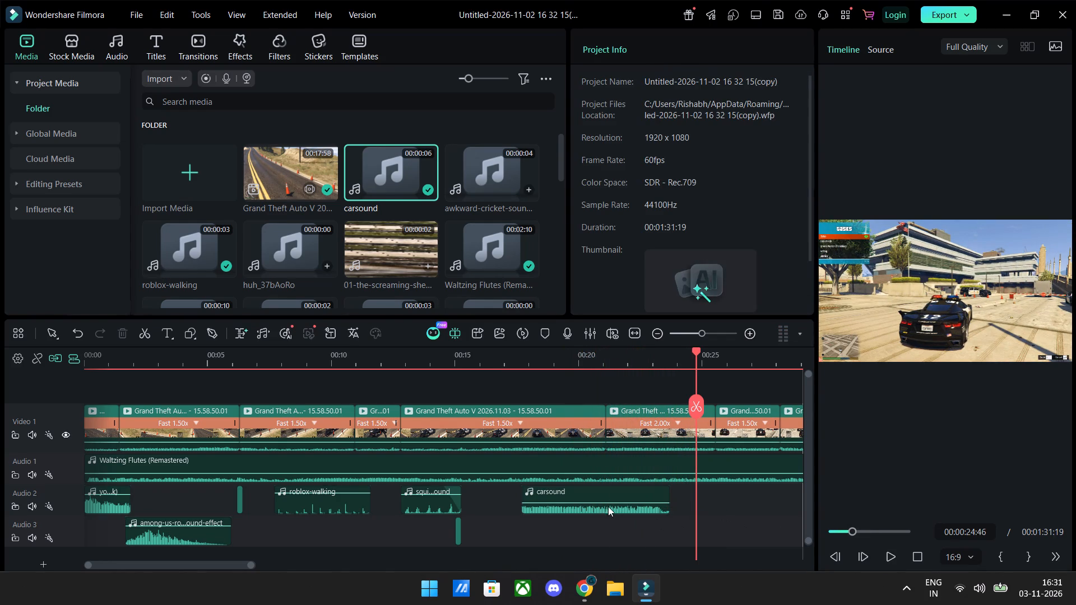
pyautogui.click(609, 505)
pyautogui.hotkey('ctrl', 'c')
pyautogui.hotkey('ctrl', 'v')
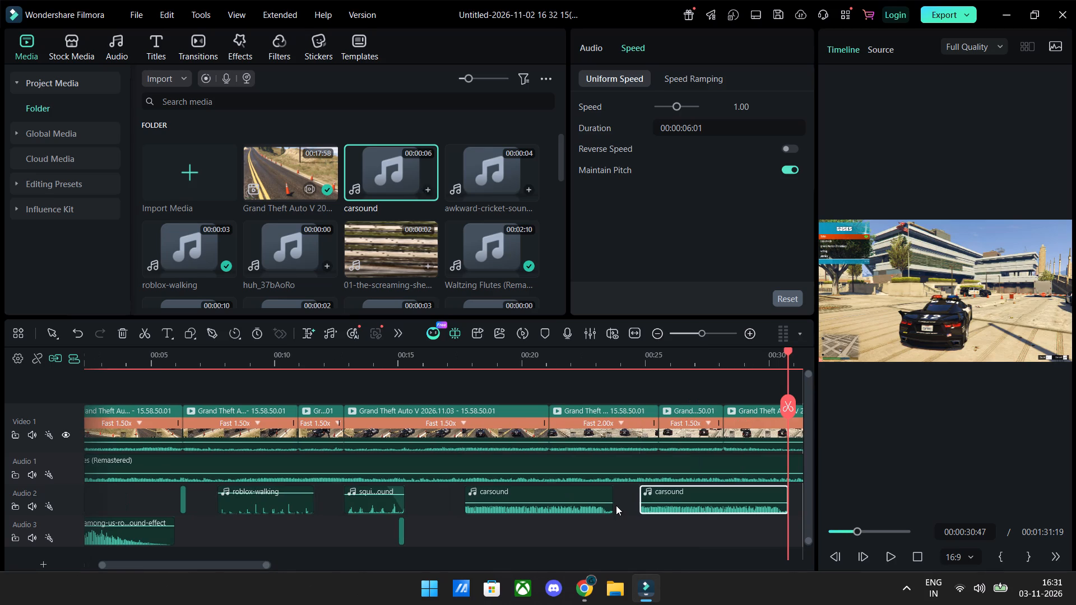
pyautogui.moveTo(687, 494); pyautogui.dragTo(646, 527)
pyautogui.click(541, 356)
pyautogui.press('space')
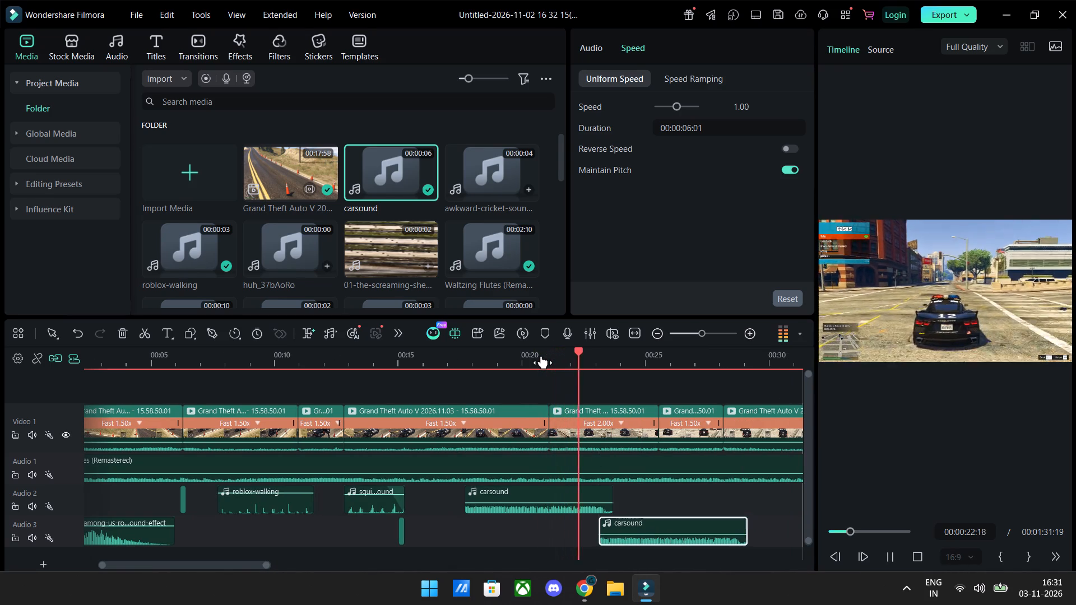
pyautogui.press('space')
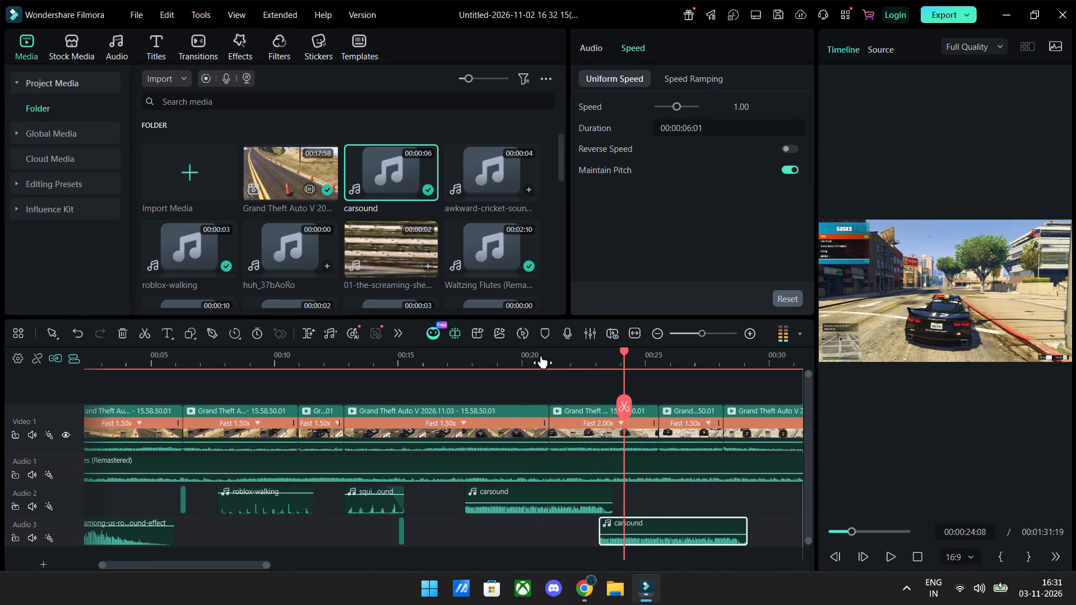
# Shift the carsound copy on Audio 3 earlier until it starts about two seconds after the original, previewing up to 00:00:22:22.
pyautogui.moveTo(657, 522); pyautogui.dragTo(622, 525)
pyautogui.click(537, 348)
pyautogui.press('space')
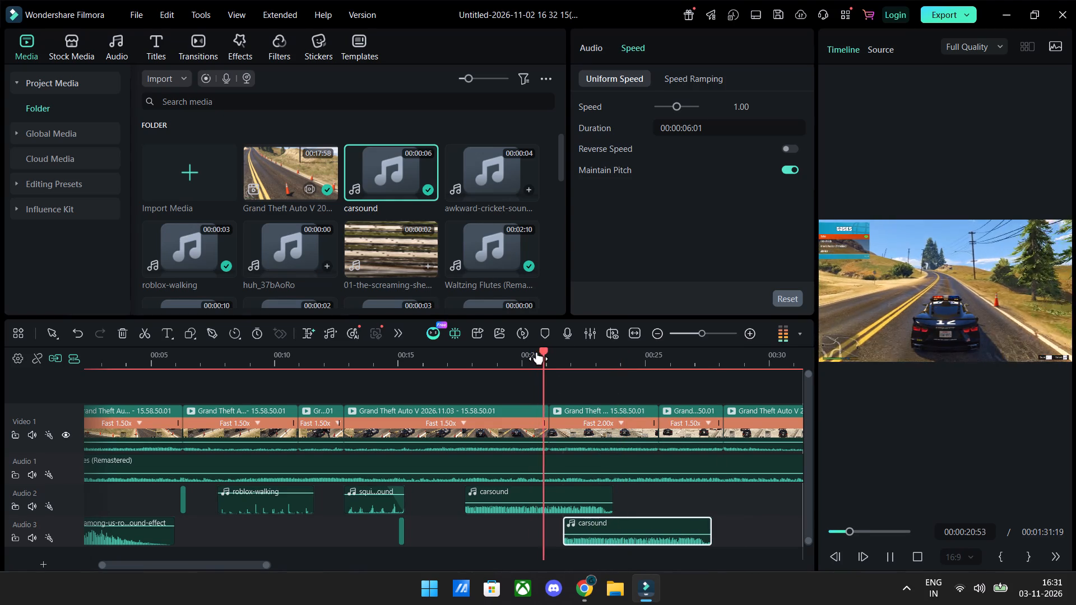
pyautogui.press('space')
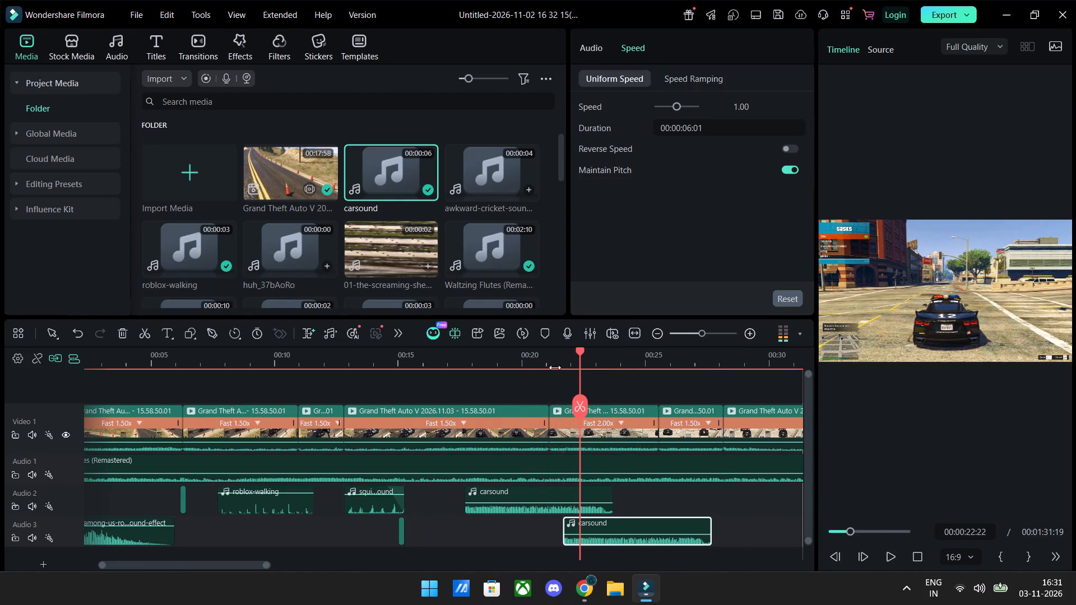
pyautogui.moveTo(595, 520); pyautogui.dragTo(542, 519)
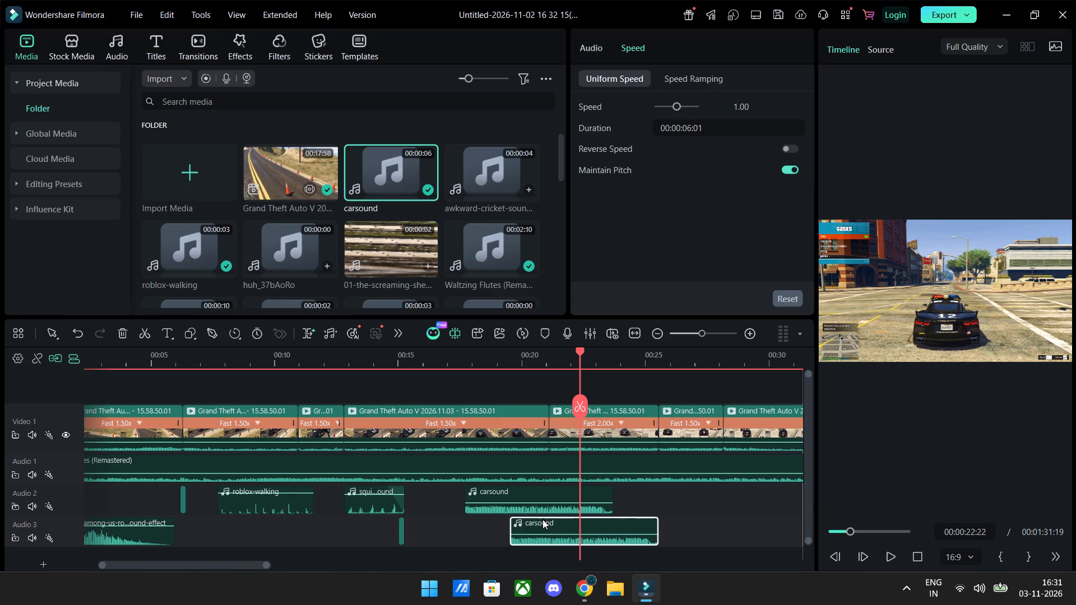
pyautogui.click(535, 356)
pyautogui.press('space')
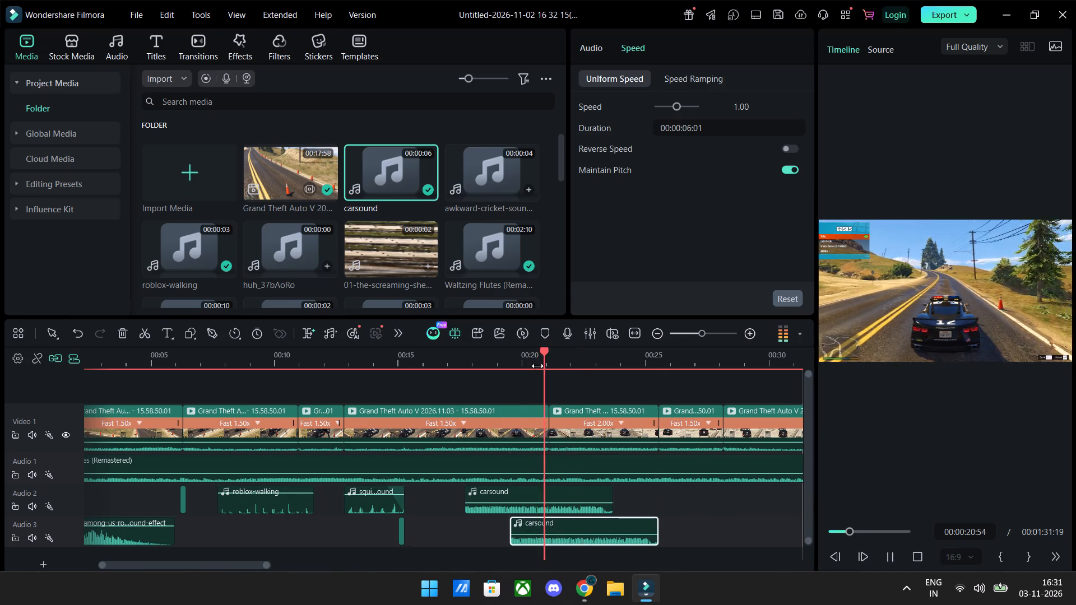
pyautogui.press('space')
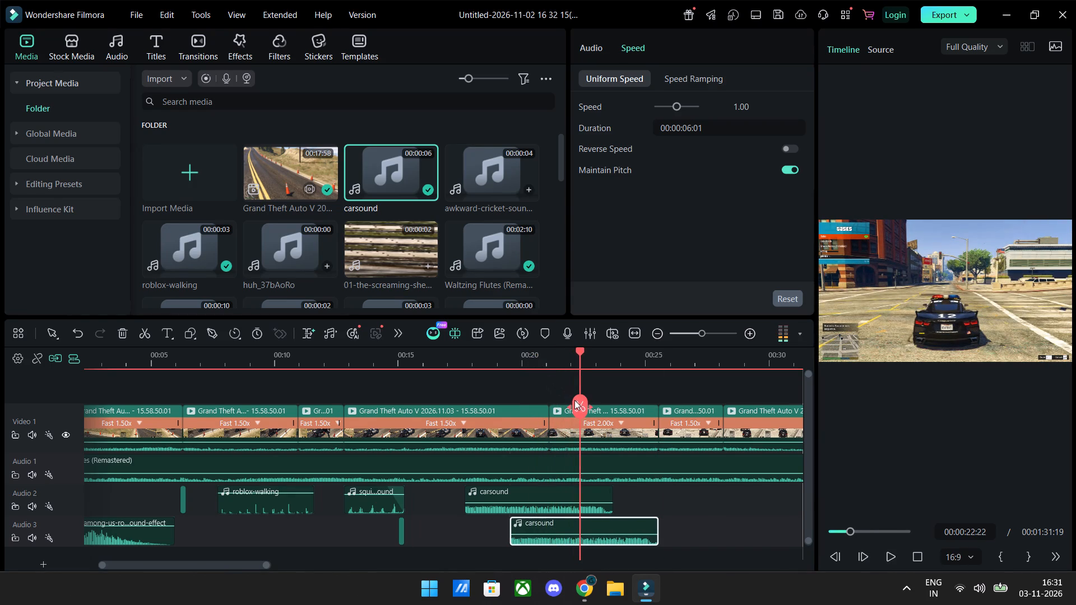
pyautogui.press('space')
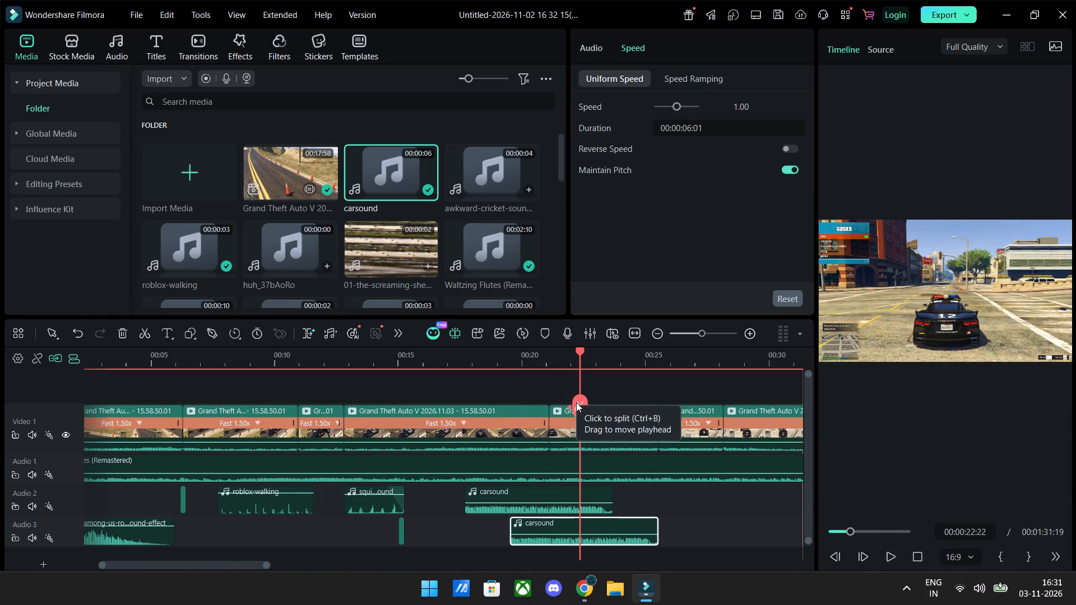
pyautogui.press('space')
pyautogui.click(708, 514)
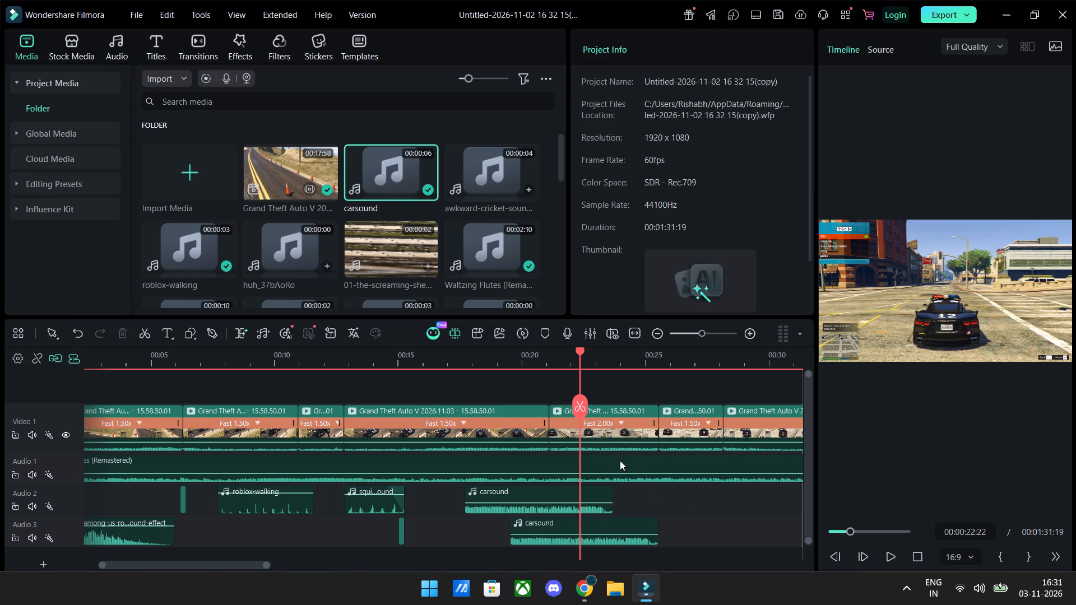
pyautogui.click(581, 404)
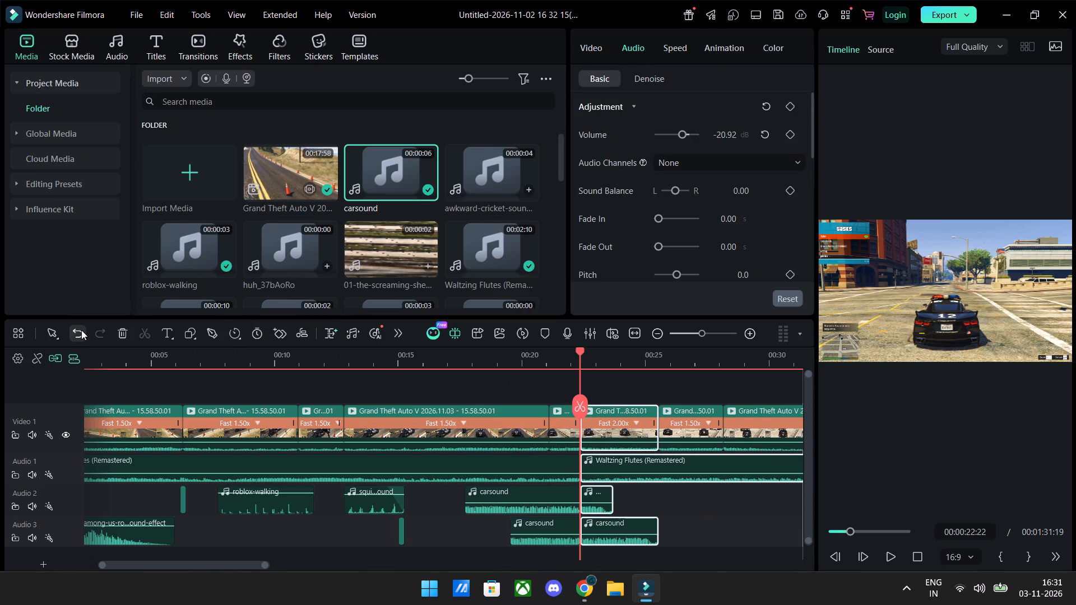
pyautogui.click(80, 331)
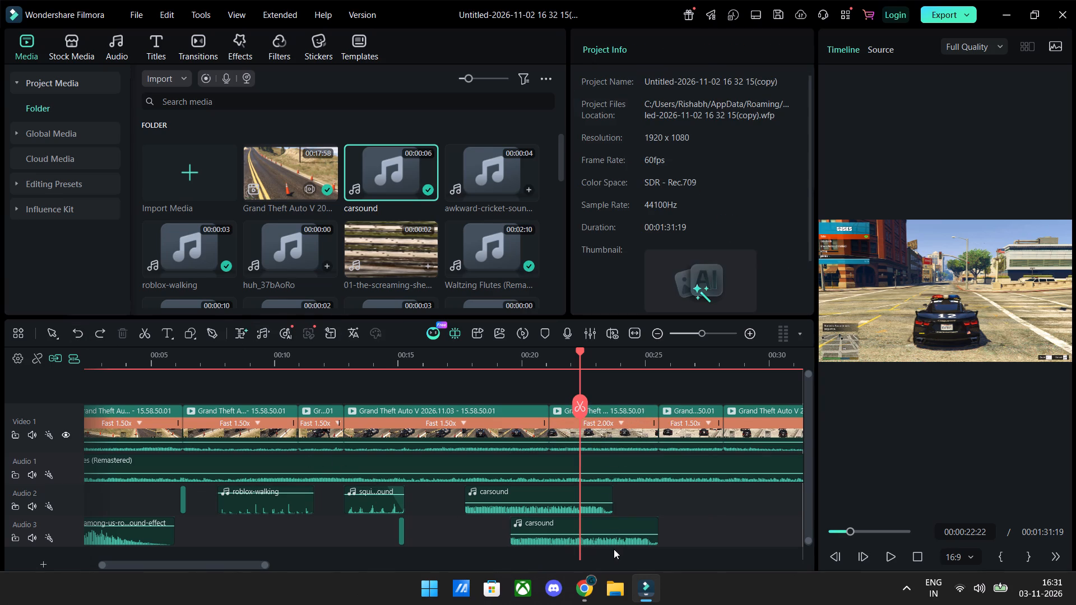
# Split only the two carsound clips on Audio 2 and Audio 3 at 00:00:22:22.
pyautogui.keyDown('ctrl'); pyautogui.click(608, 531); pyautogui.keyUp('ctrl')
pyautogui.keyDown('ctrl'); pyautogui.click(591, 498); pyautogui.keyUp('ctrl')
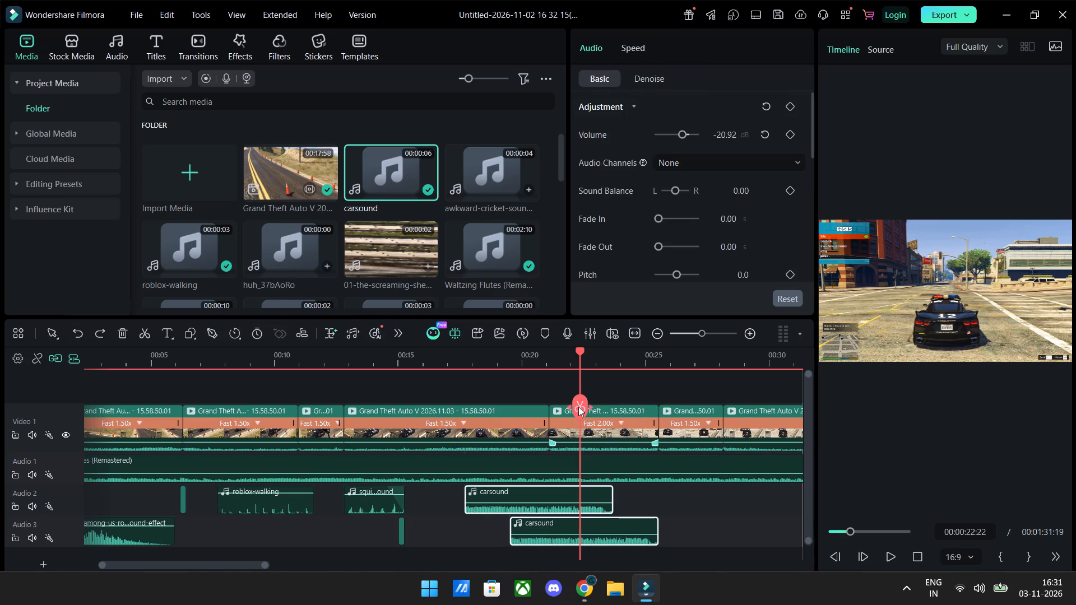
pyautogui.click(578, 407)
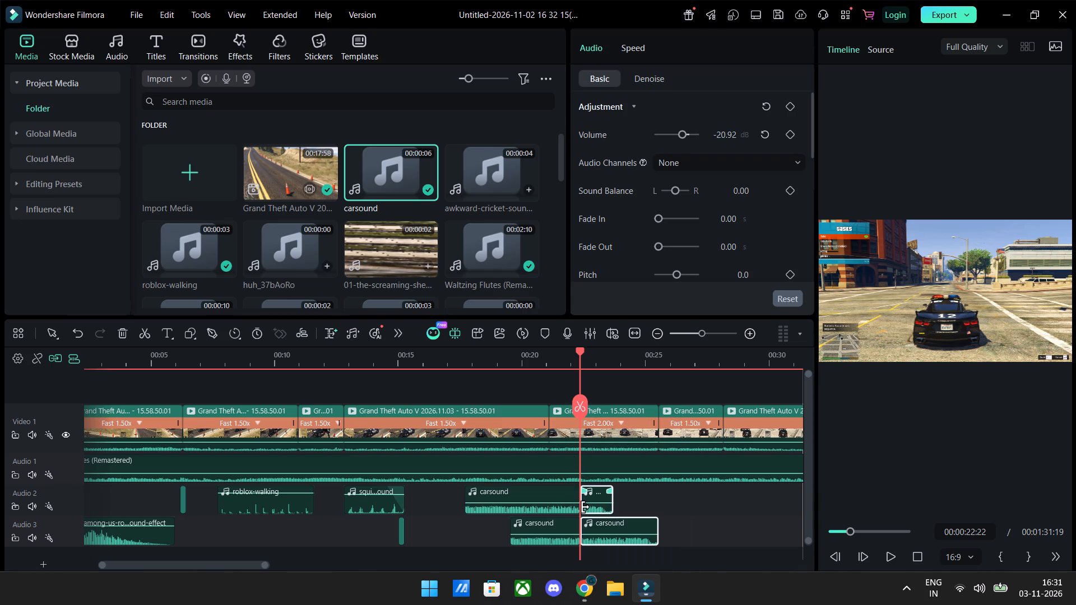
pyautogui.click(692, 516)
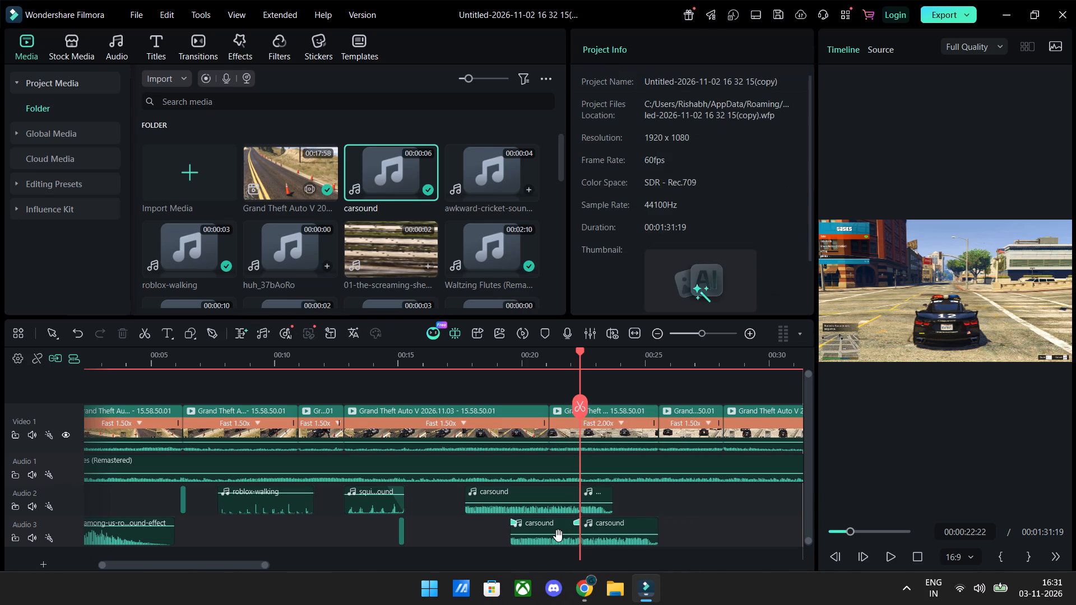
# Delete the carsound piece before the split on Audio 3 and the piece after it on Audio 2, and preview through 00:00:26:28.
pyautogui.keyDown('ctrl'); pyautogui.click(556, 530); pyautogui.keyUp('ctrl')
pyautogui.keyDown('ctrl'); pyautogui.click(595, 506); pyautogui.keyUp('ctrl')
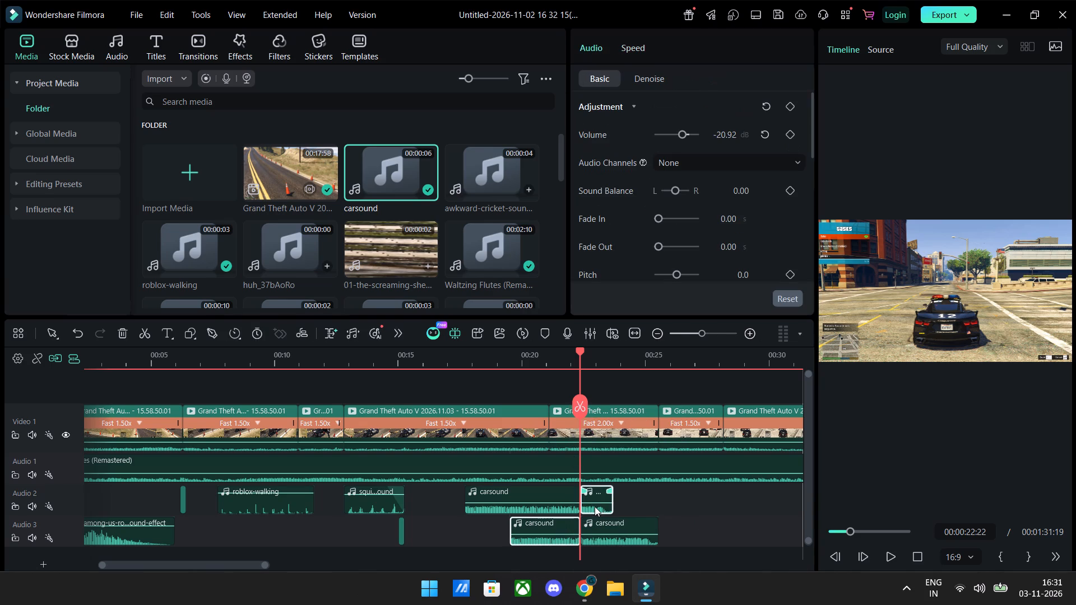
pyautogui.press('BackSpace')
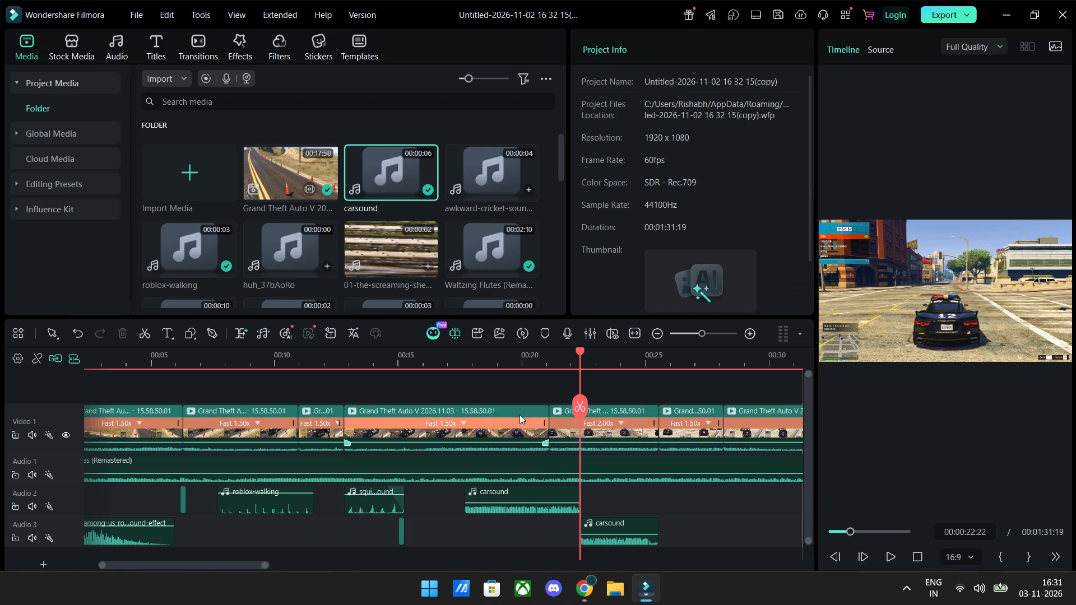
pyautogui.click(522, 362)
pyautogui.press('space')
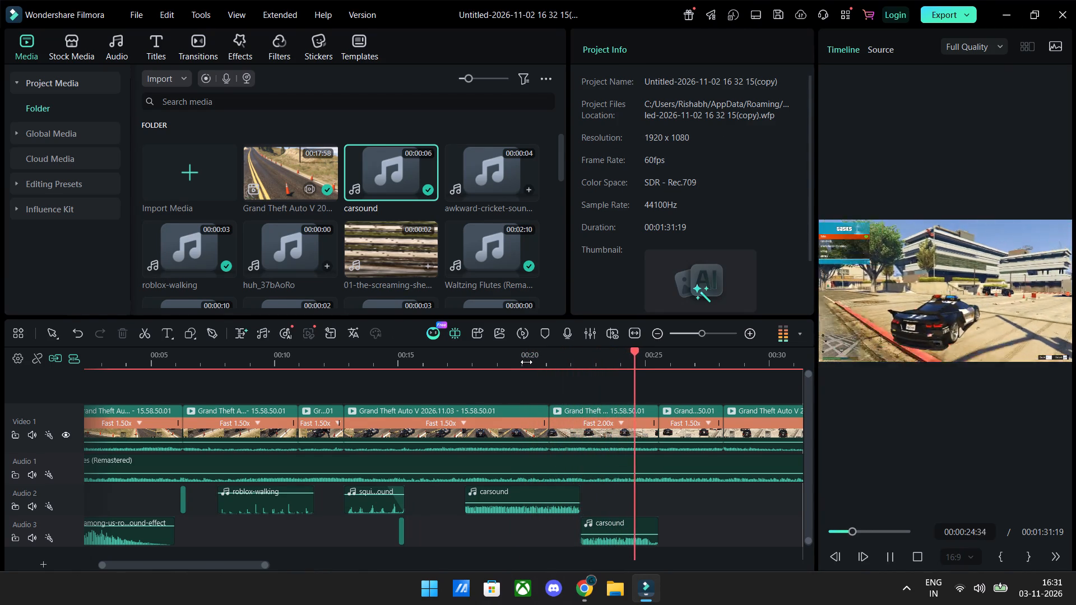
pyautogui.press('space')
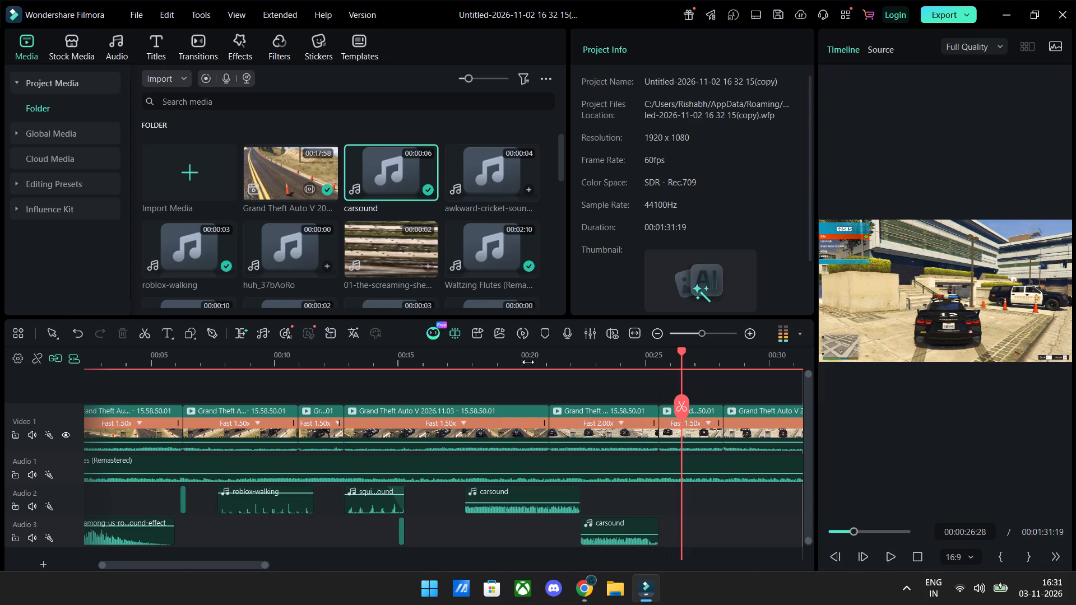
# Place the brakes-carhorn sound on Audio 2 where the Audio 3 carsound clip ends, and preview it from 00:00:24:34 to 00:00:28:15.
pyautogui.scroll(-1, 304, 273)
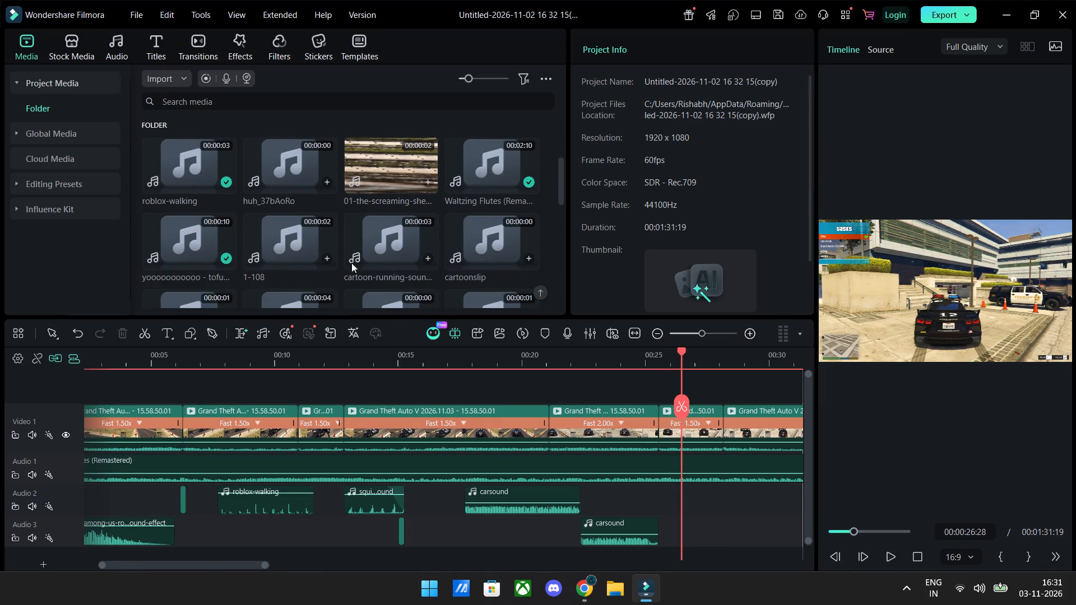
pyautogui.scroll(-1, 413, 256)
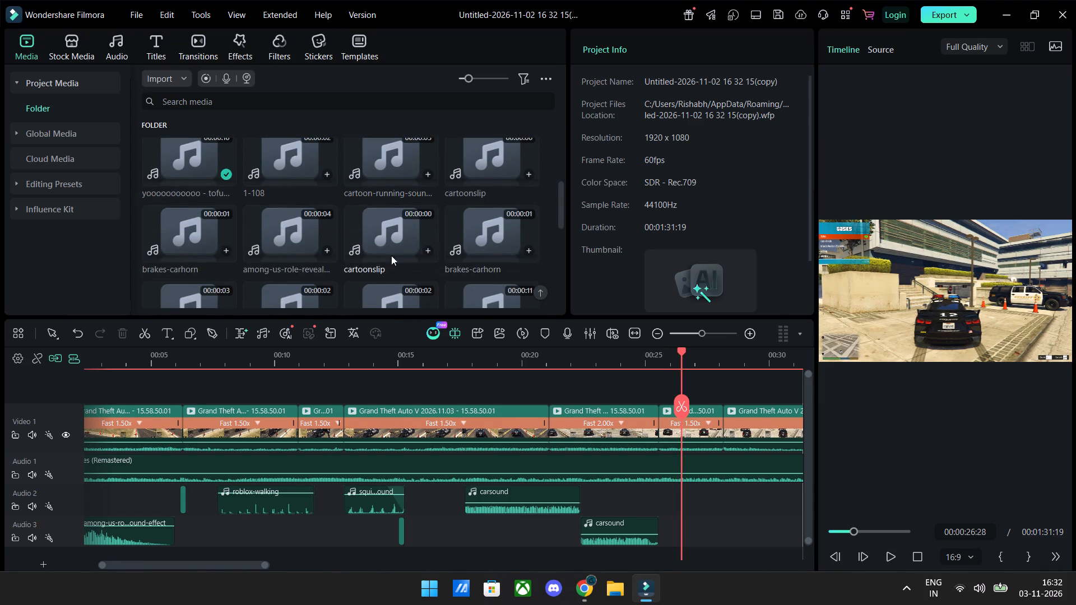
pyautogui.moveTo(185, 235); pyautogui.dragTo(661, 499)
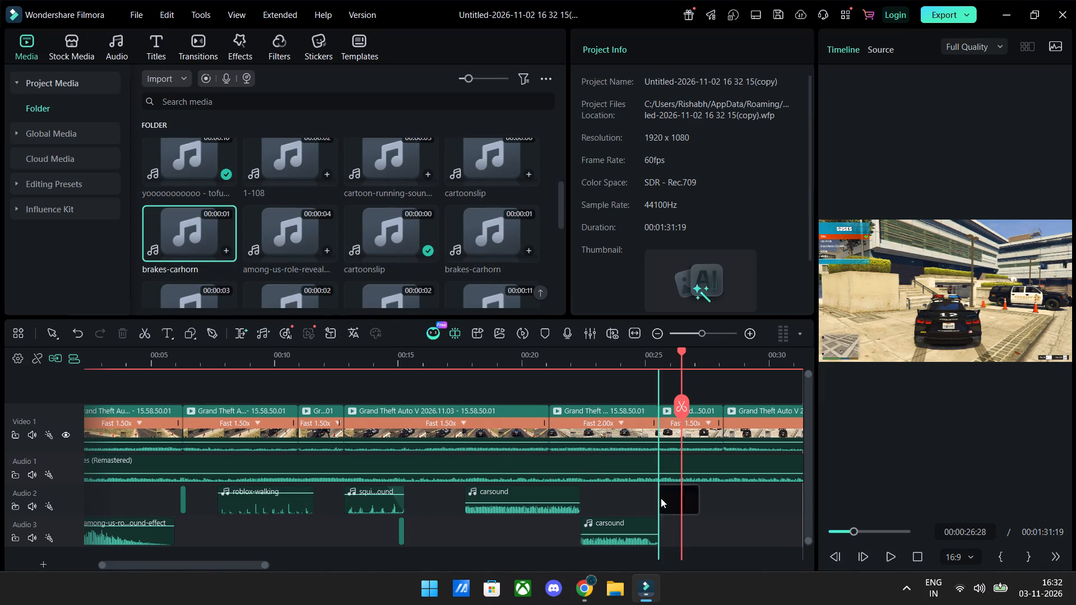
pyautogui.click(635, 357)
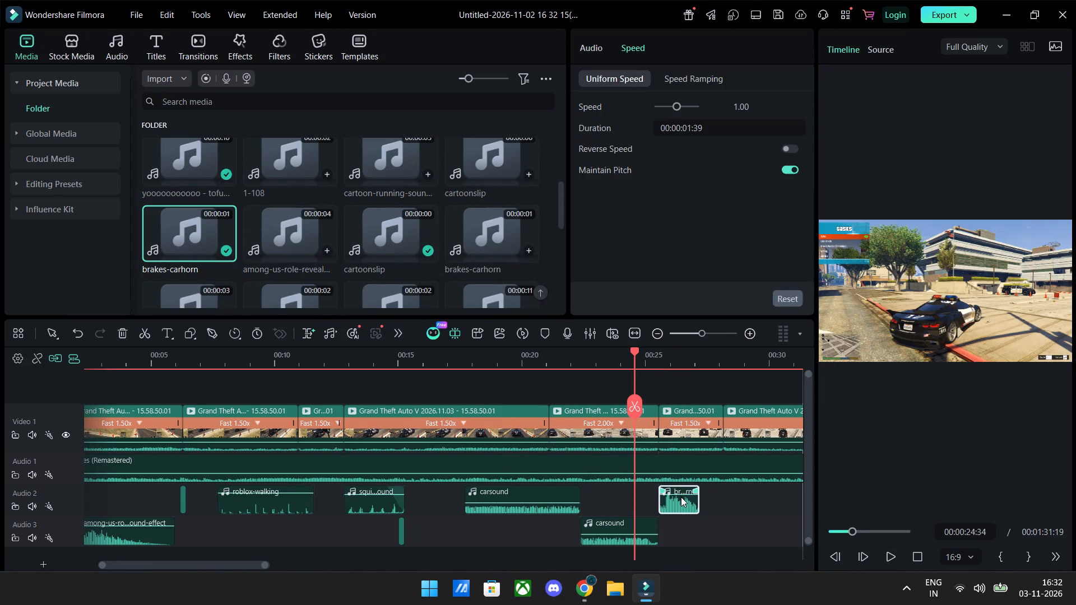
pyautogui.click(683, 495)
pyautogui.press('space')
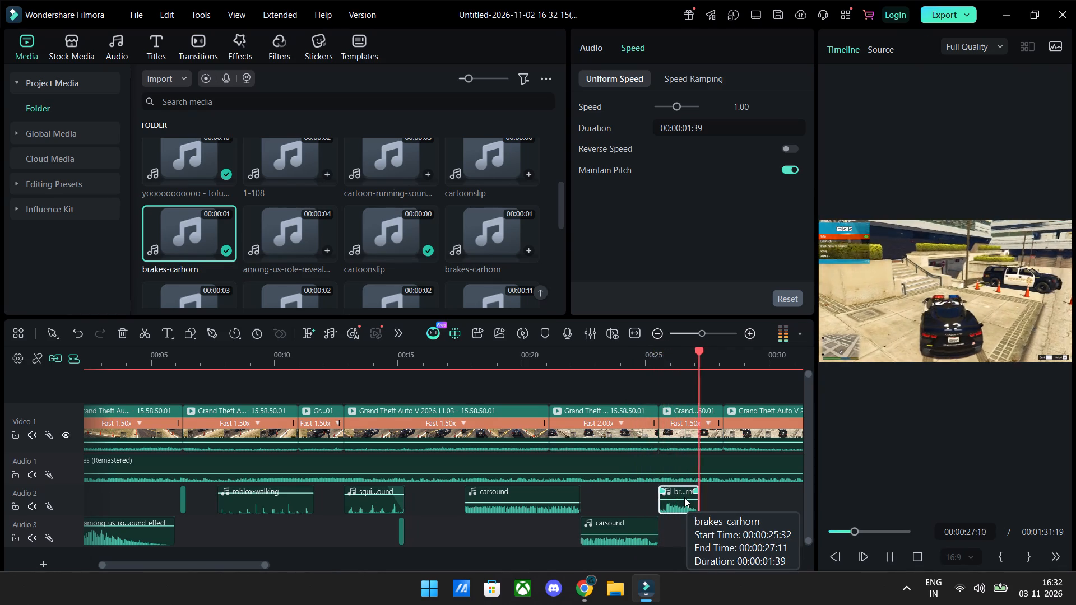
pyautogui.press('space')
pyautogui.press('space')
pyautogui.press('space')
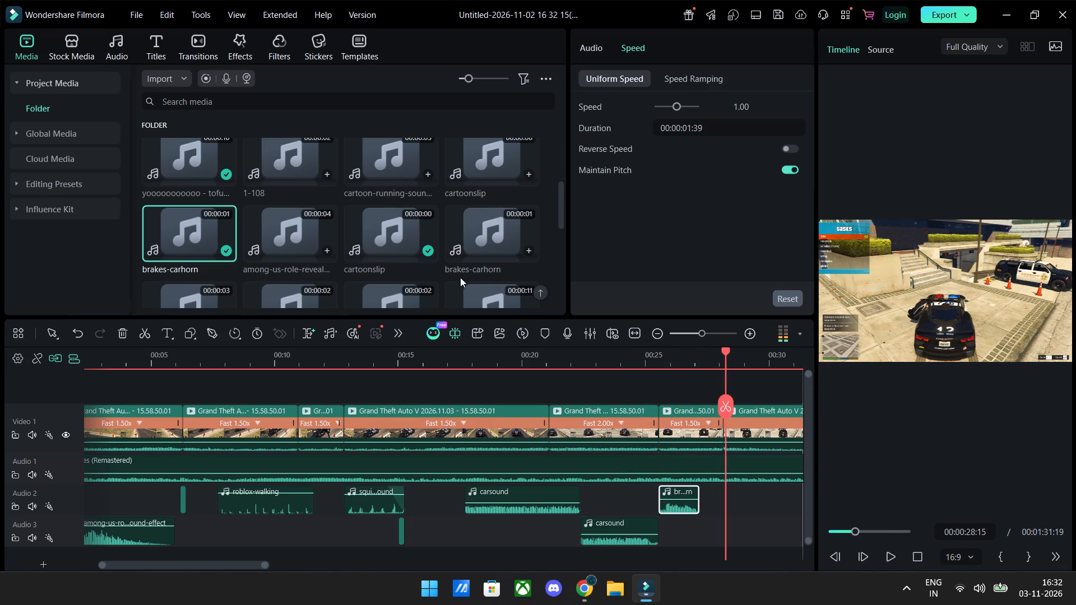
# Place the cartoonslip sound on Audio 2 at about 00:00:28:15 and play on to 00:00:29:24.
pyautogui.moveTo(465, 178); pyautogui.dragTo(722, 491)
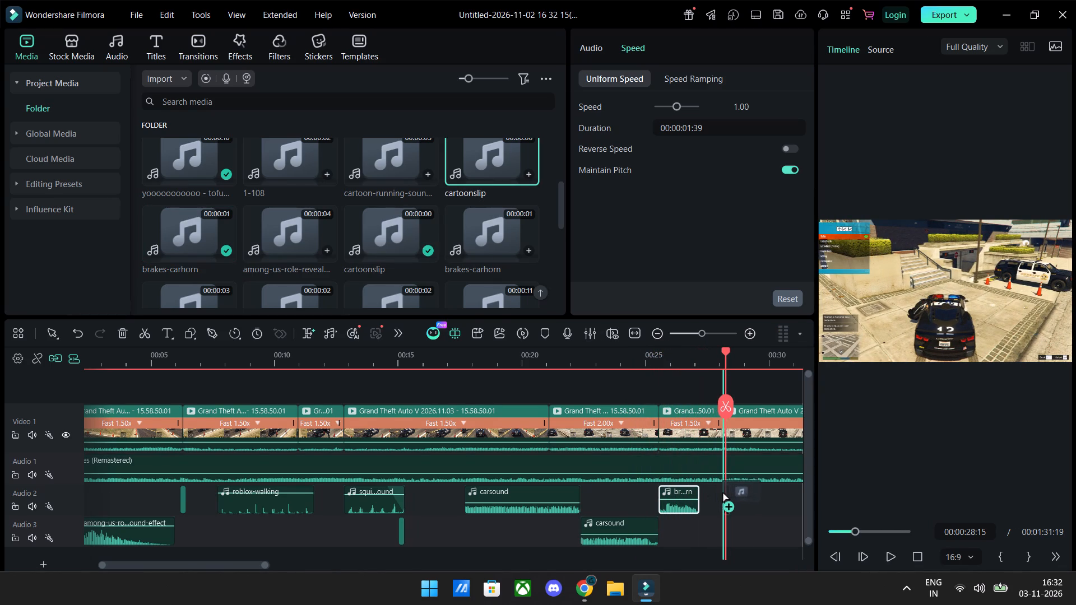
pyautogui.moveTo(722, 491); pyautogui.dragTo(722, 491)
pyautogui.press('space')
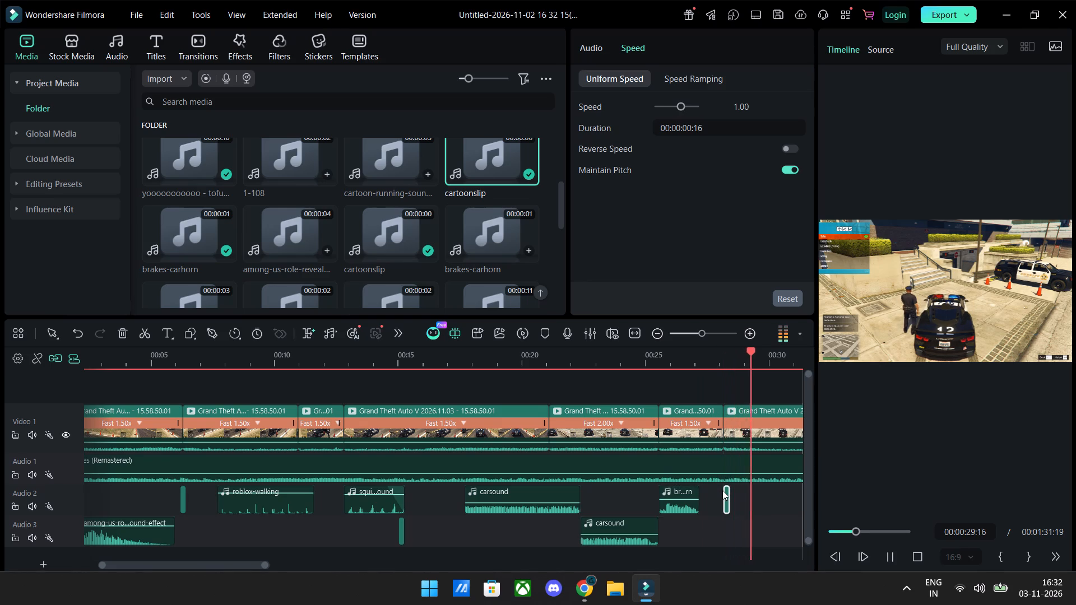
pyautogui.press('space')
# Add the walking sound to Audio 3, shift it to start just after the cartoonslip clip begins, and preview it up to 00:00:33:53.
pyautogui.scroll(-3, 374, 241)
pyautogui.scroll(-3, 295, 297)
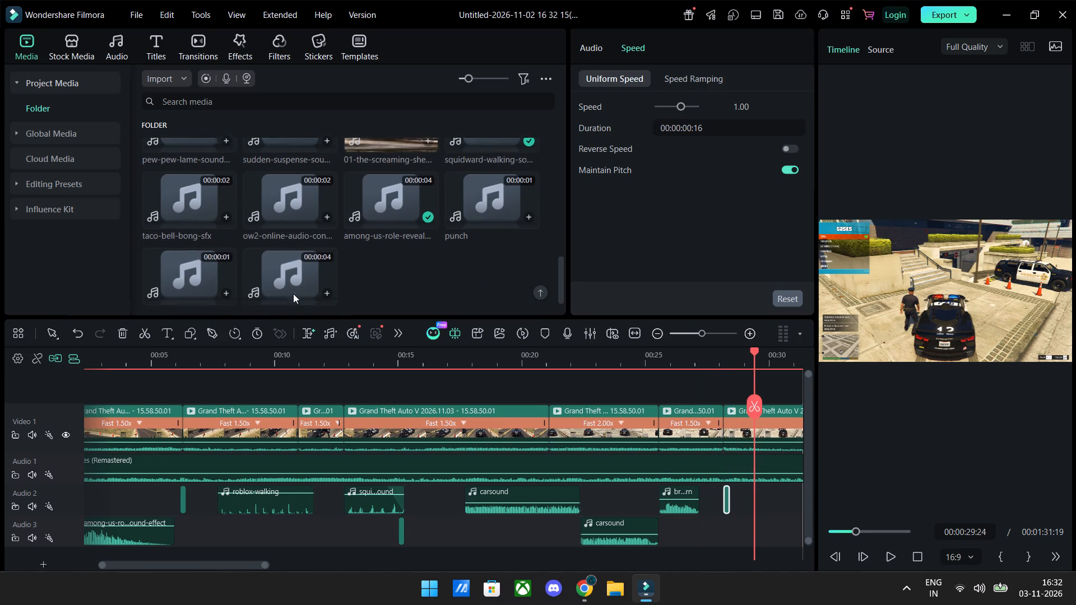
pyautogui.moveTo(280, 267); pyautogui.dragTo(724, 529)
pyautogui.moveTo(749, 537); pyautogui.dragTo(753, 538)
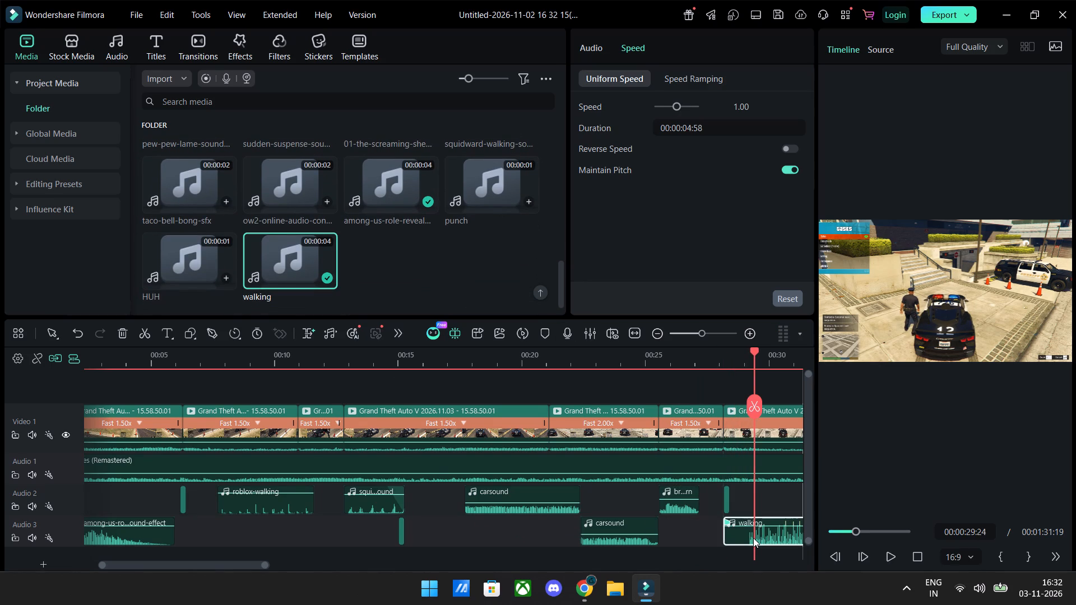
pyautogui.moveTo(753, 538); pyautogui.dragTo(758, 539)
pyautogui.click(765, 528)
pyautogui.click(766, 526)
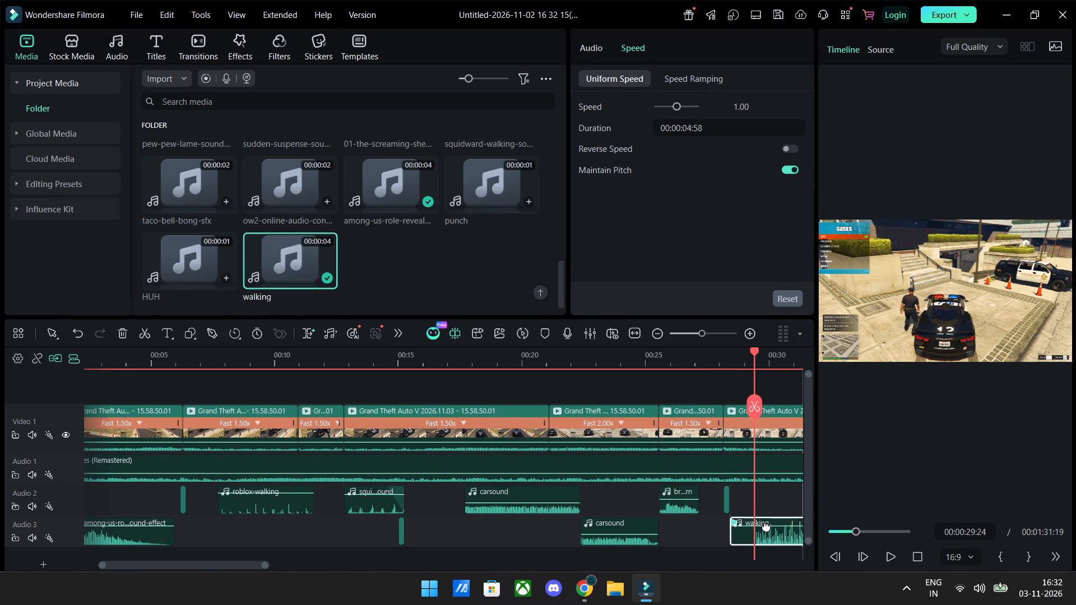
pyautogui.press('space')
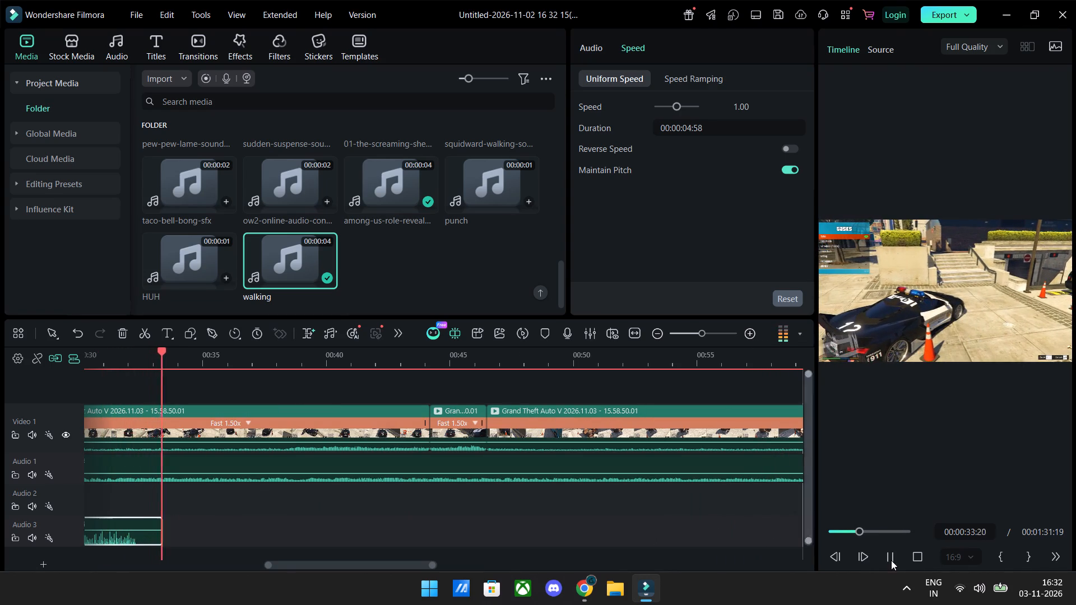
pyautogui.press('space')
pyautogui.press('space')
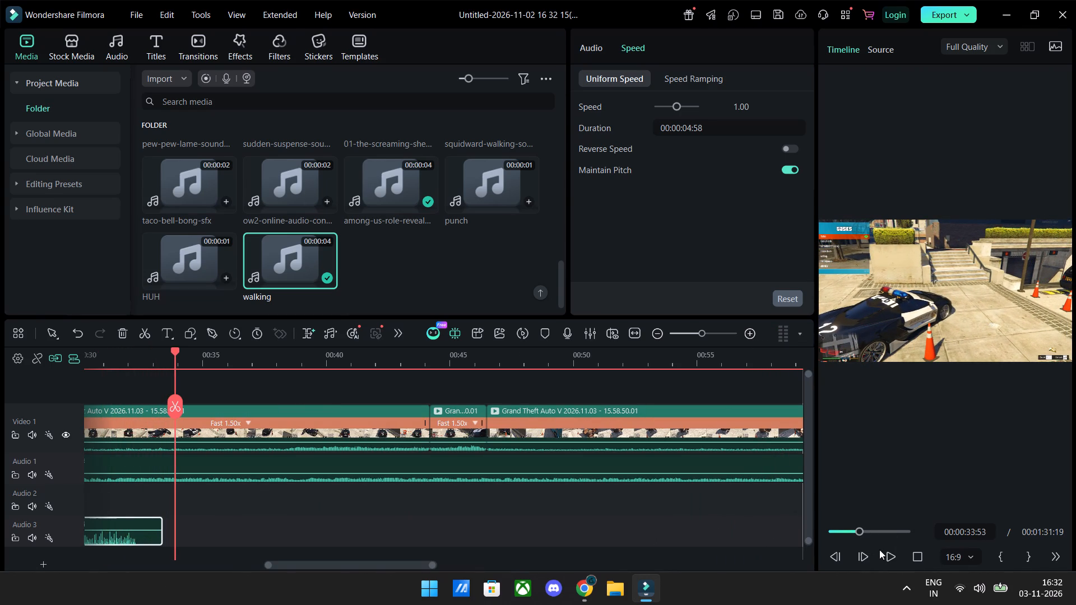
pyautogui.press('space')
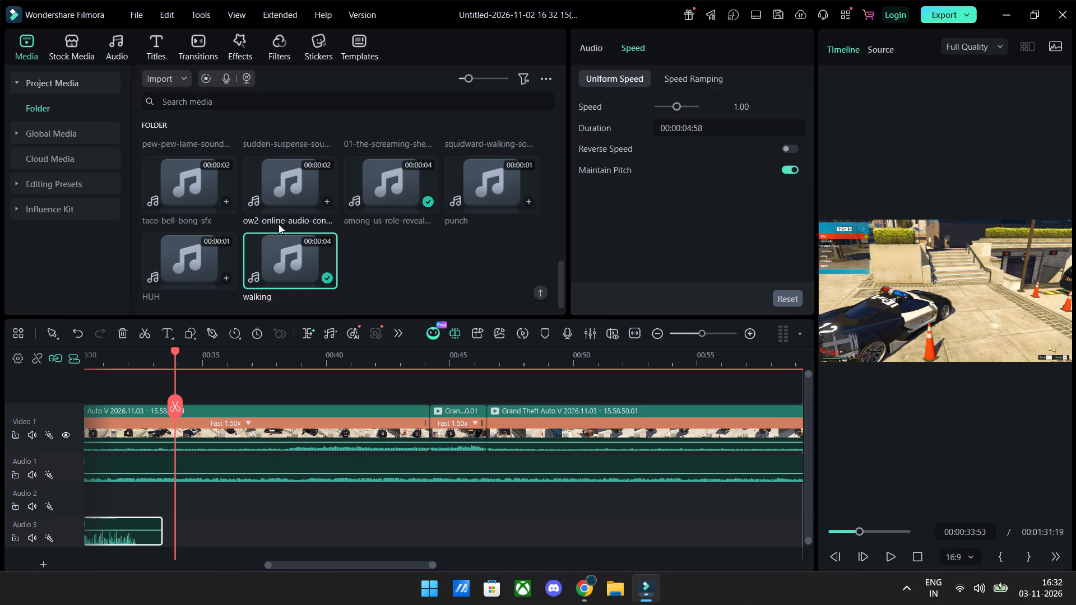
# Place the squidward-walking-sound on Audio 2 where the walking clip ends, and preview the footage through 00:00:41:13.
pyautogui.scroll(1, 279, 224)
pyautogui.moveTo(461, 188); pyautogui.dragTo(126, 496)
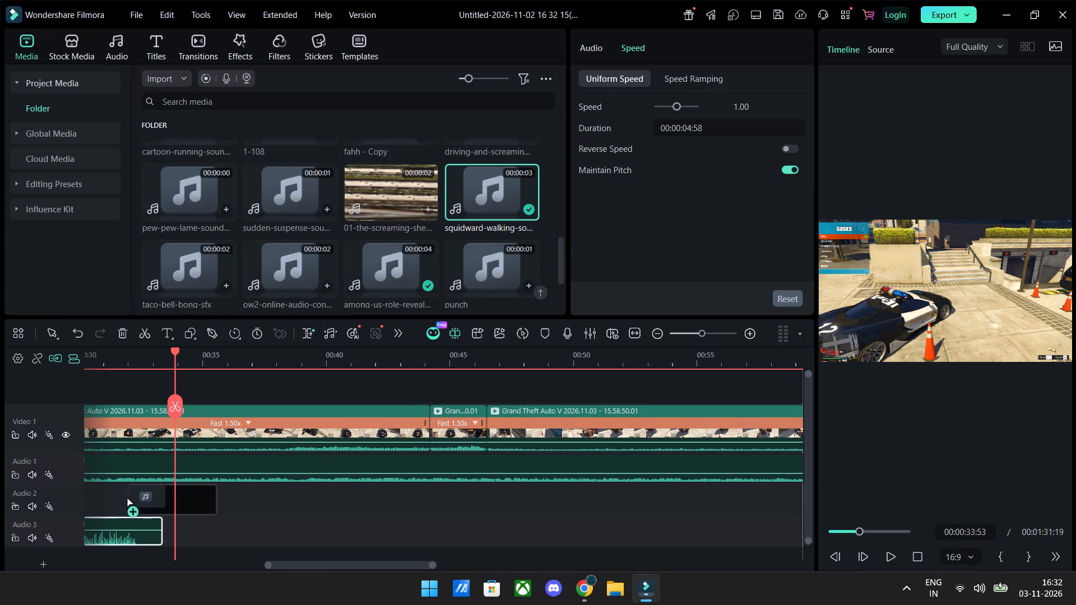
pyautogui.moveTo(126, 496); pyautogui.dragTo(166, 494)
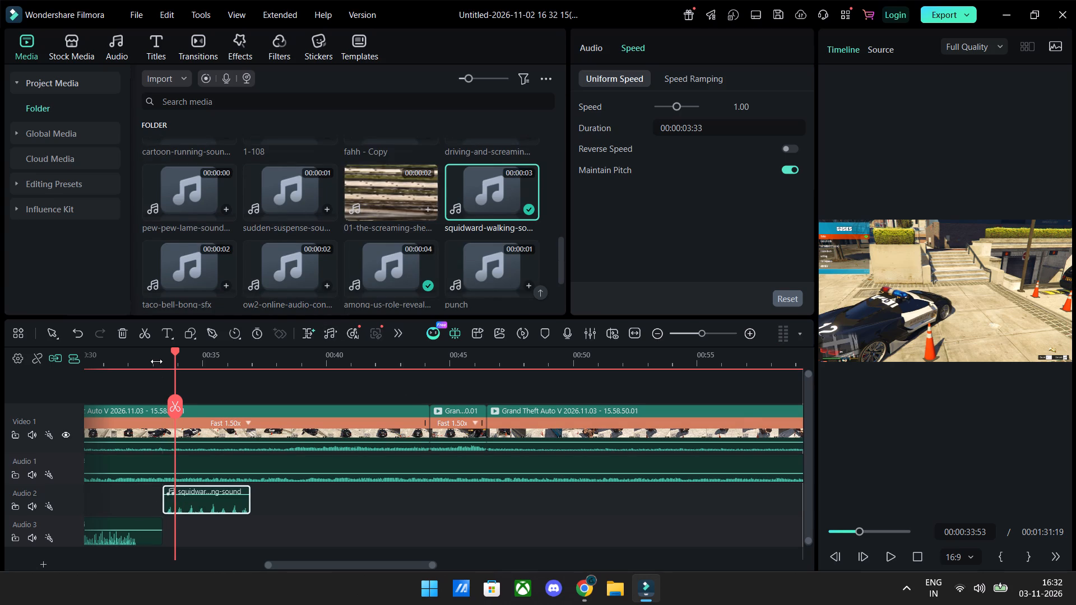
pyautogui.click(156, 361)
pyautogui.press('space')
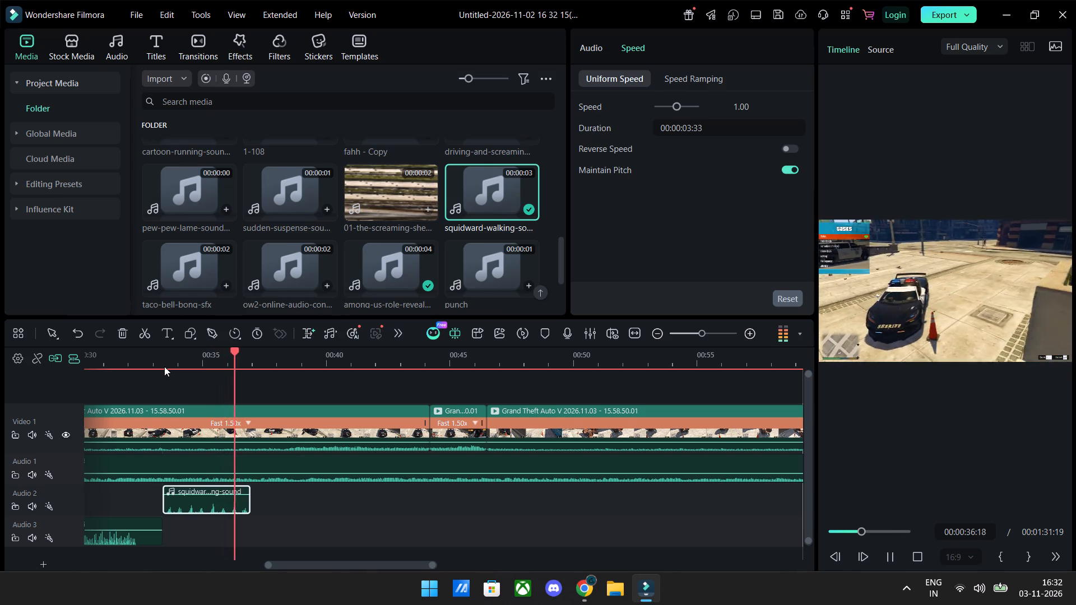
pyautogui.press('space')
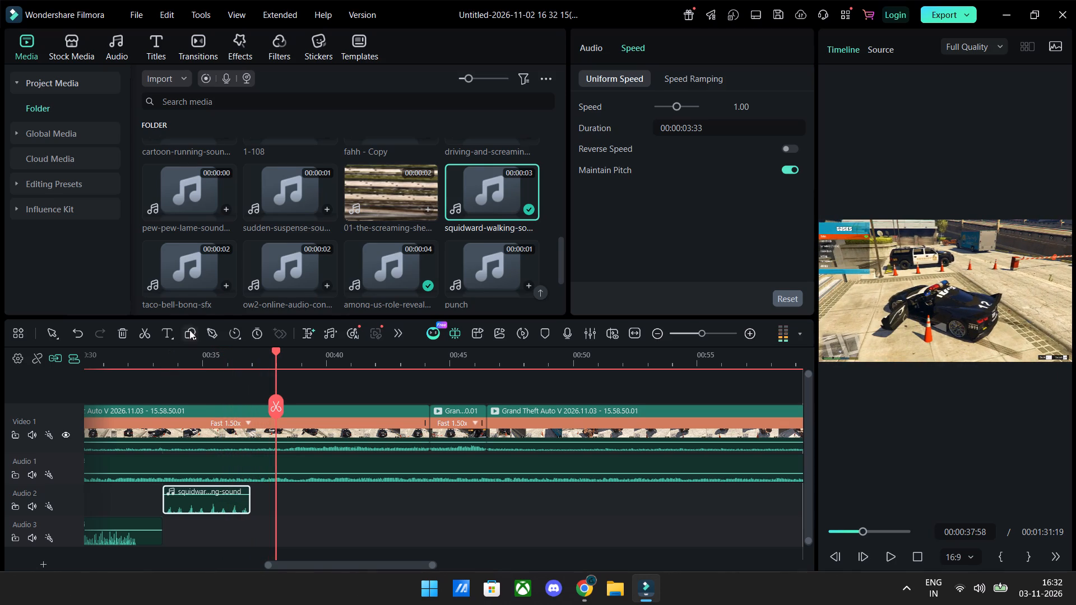
pyautogui.press('space')
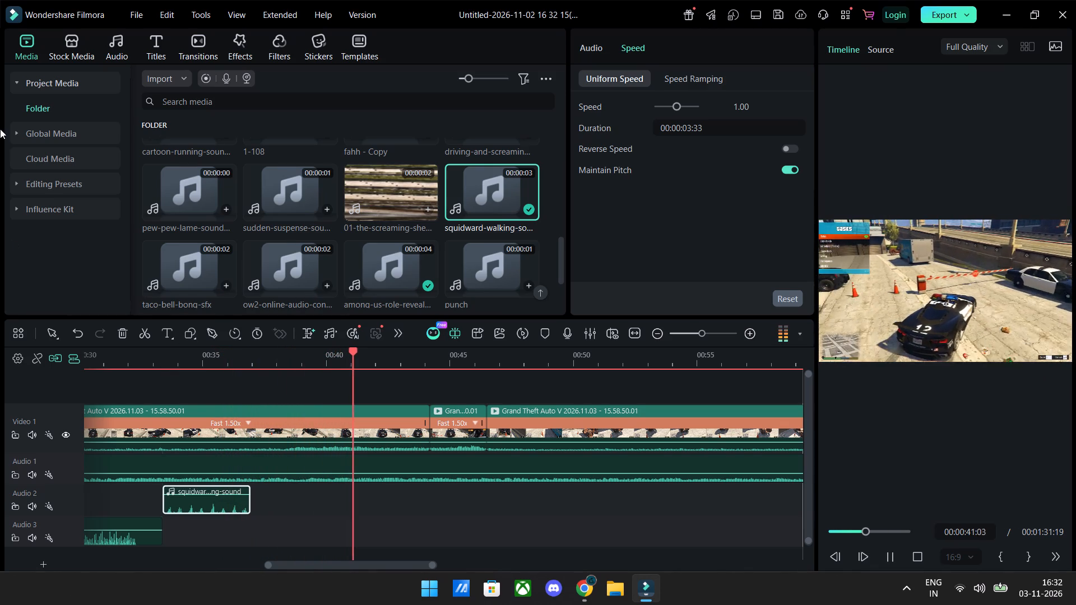
pyautogui.press('space')
# Import lego-breaking.mp3 from the Downloads folder into the project media.
pyautogui.scroll(5, 248, 243)
pyautogui.click(198, 193)
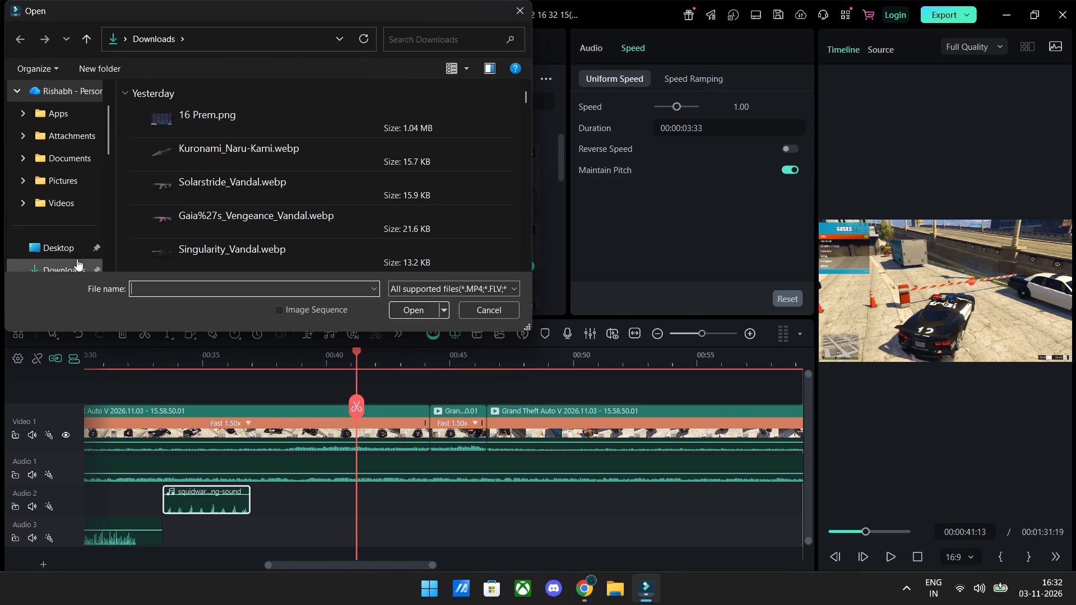
pyautogui.click(76, 261)
pyautogui.click(40, 225)
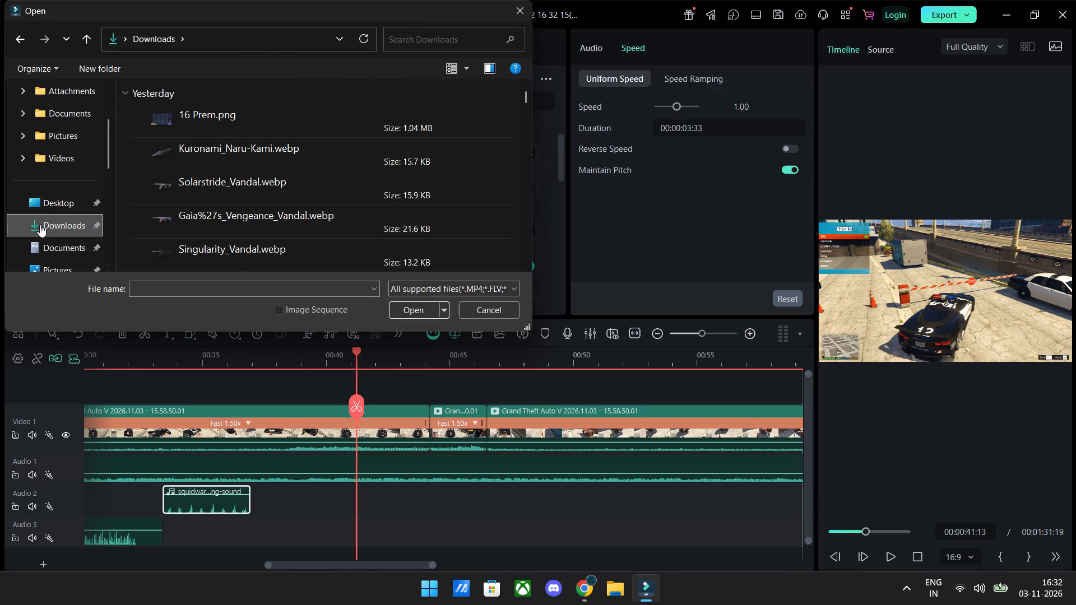
pyautogui.scroll(-4, 164, 188)
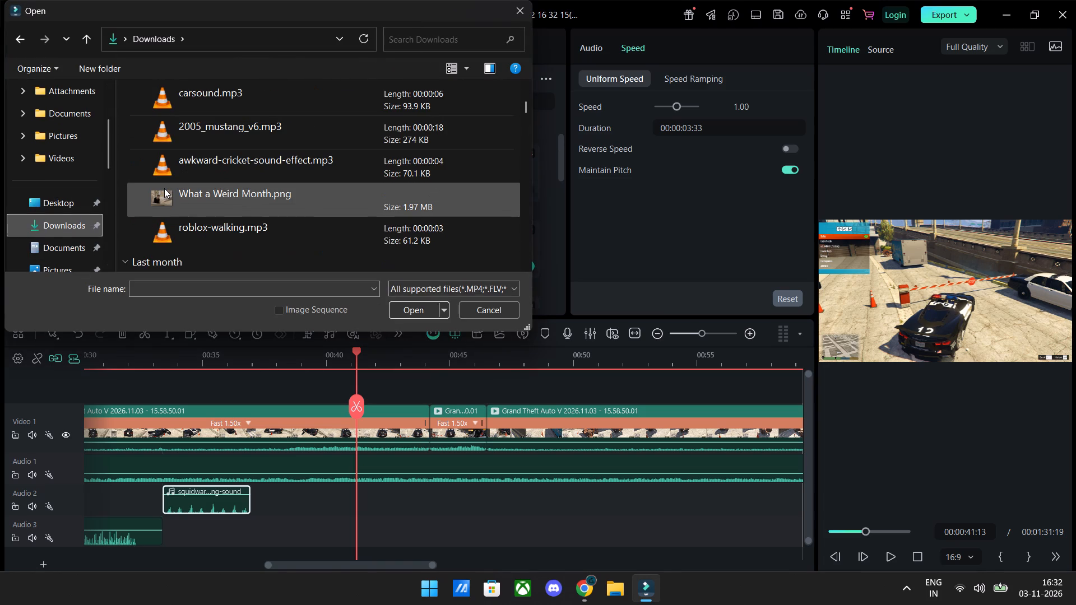
pyautogui.scroll(-5, 164, 188)
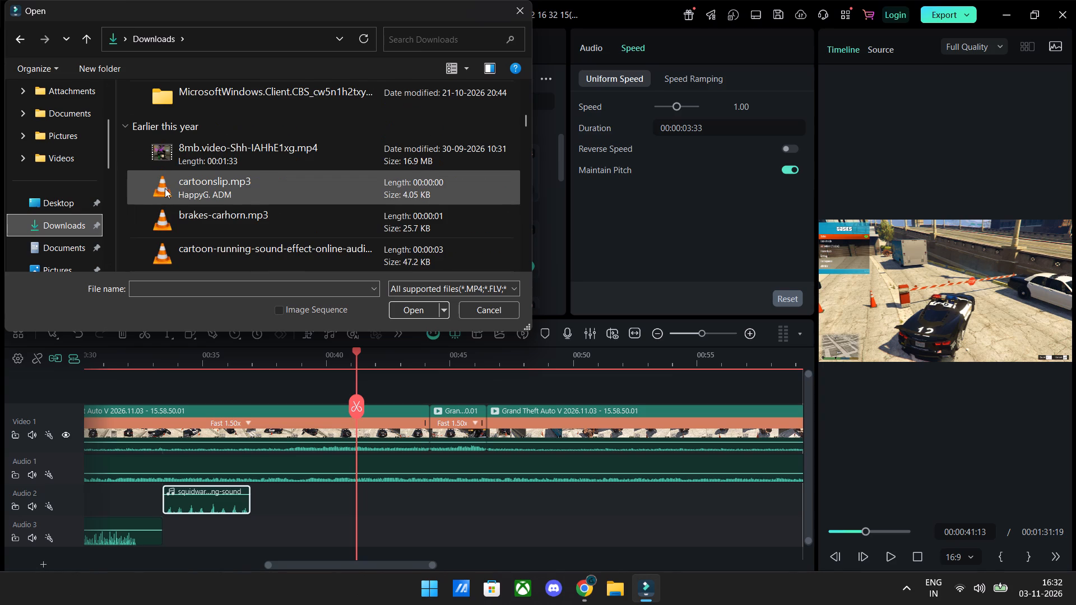
pyautogui.scroll(-1, 169, 189)
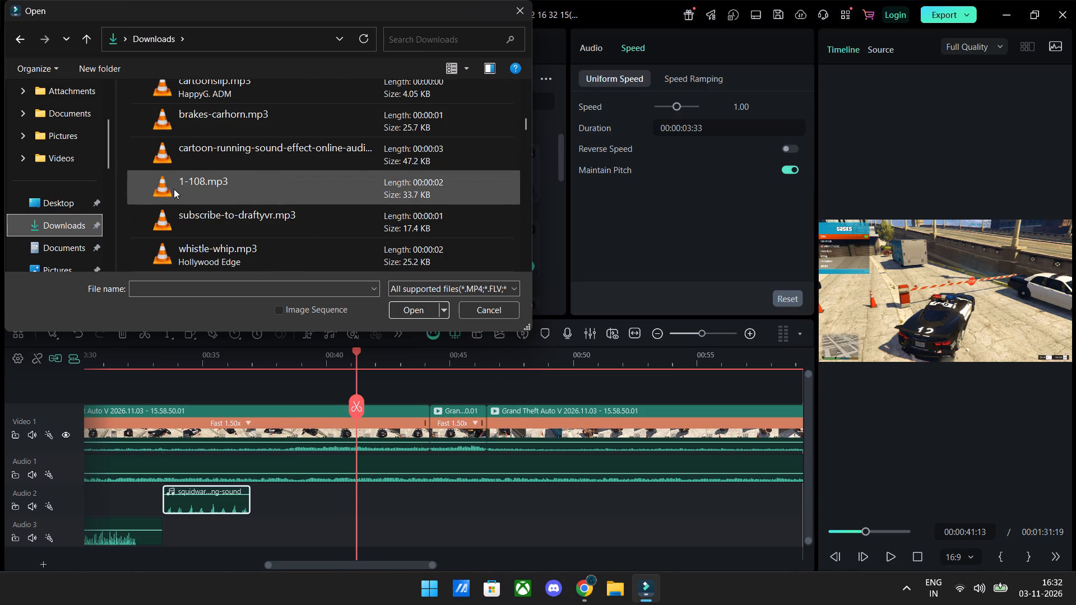
pyautogui.scroll(-5, 174, 189)
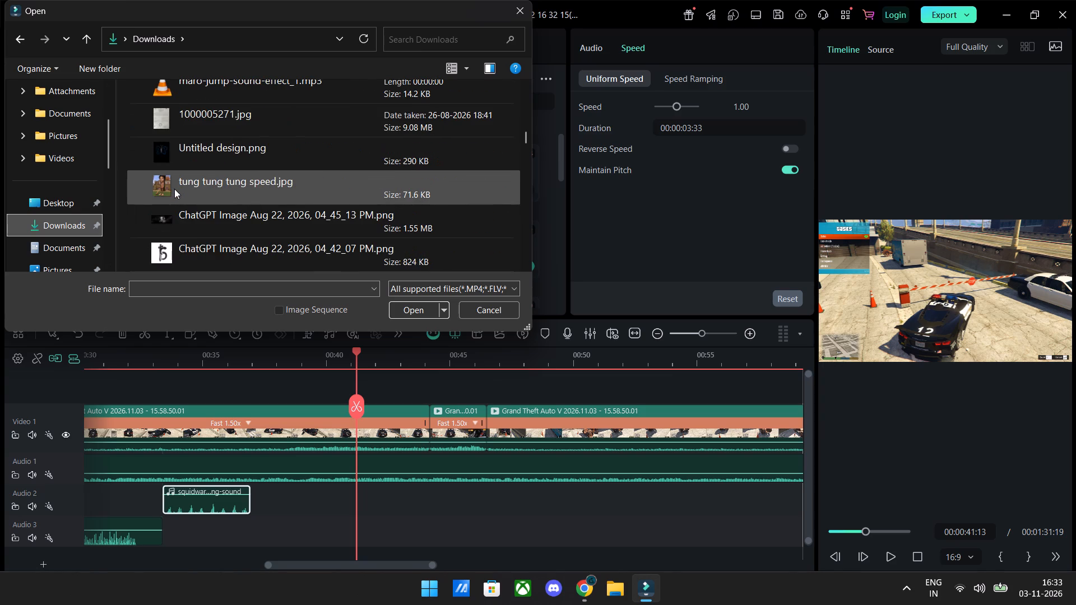
pyautogui.scroll(1, 174, 189)
pyautogui.scroll(-4, 174, 189)
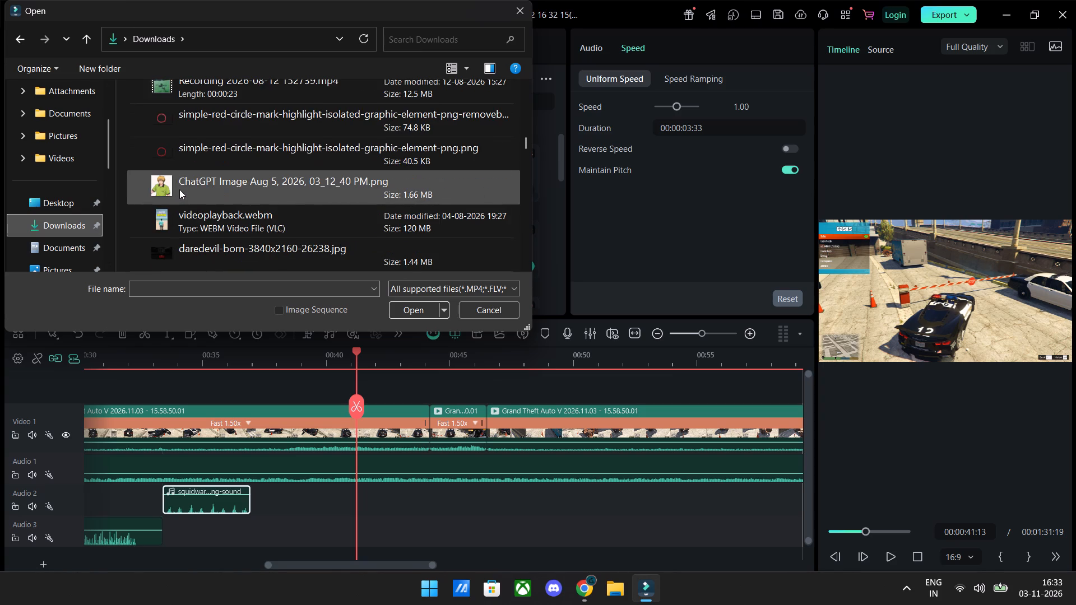
pyautogui.scroll(-6, 179, 189)
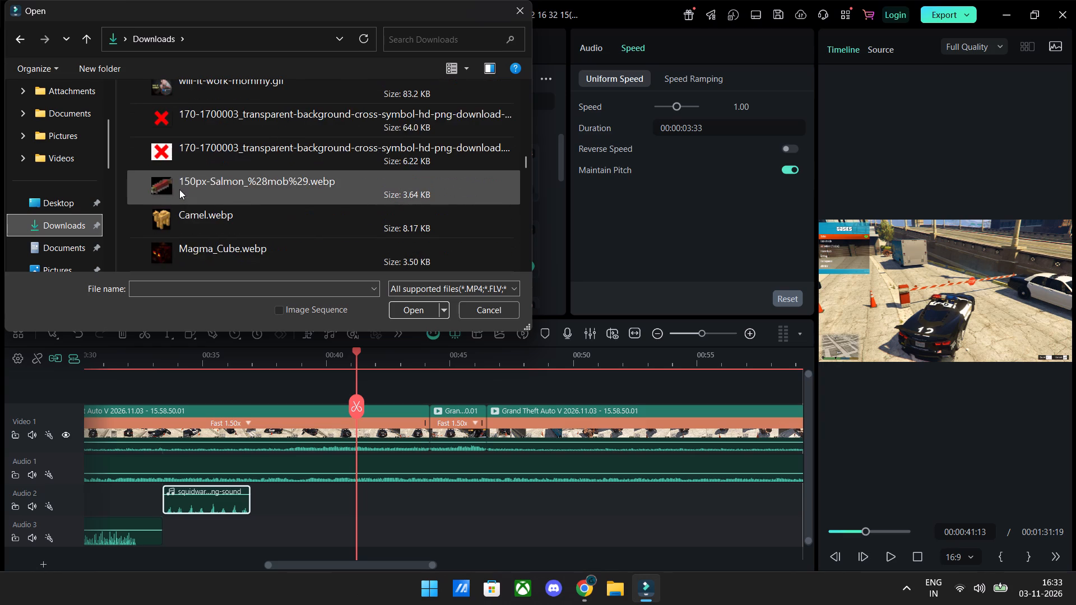
pyautogui.scroll(-4, 179, 189)
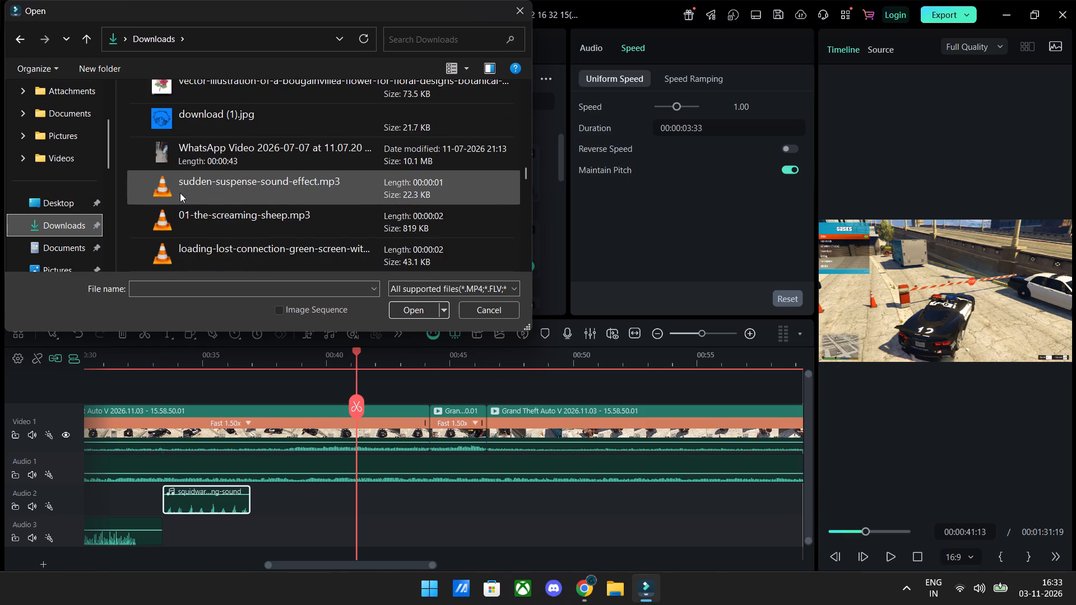
pyautogui.scroll(2, 180, 193)
pyautogui.scroll(-1, 180, 193)
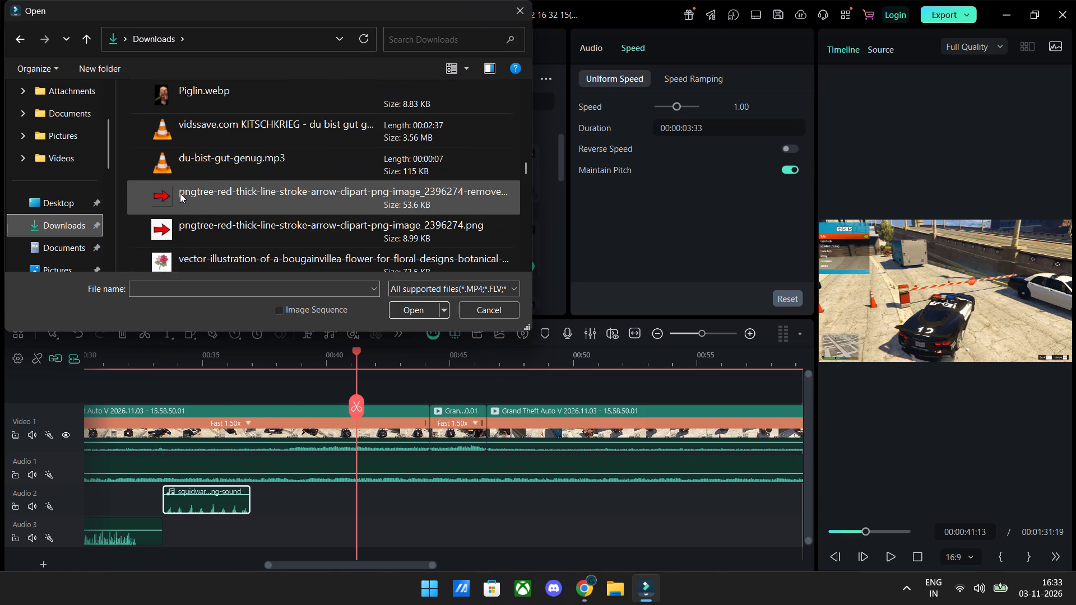
pyautogui.scroll(-3, 180, 193)
pyautogui.scroll(2, 180, 193)
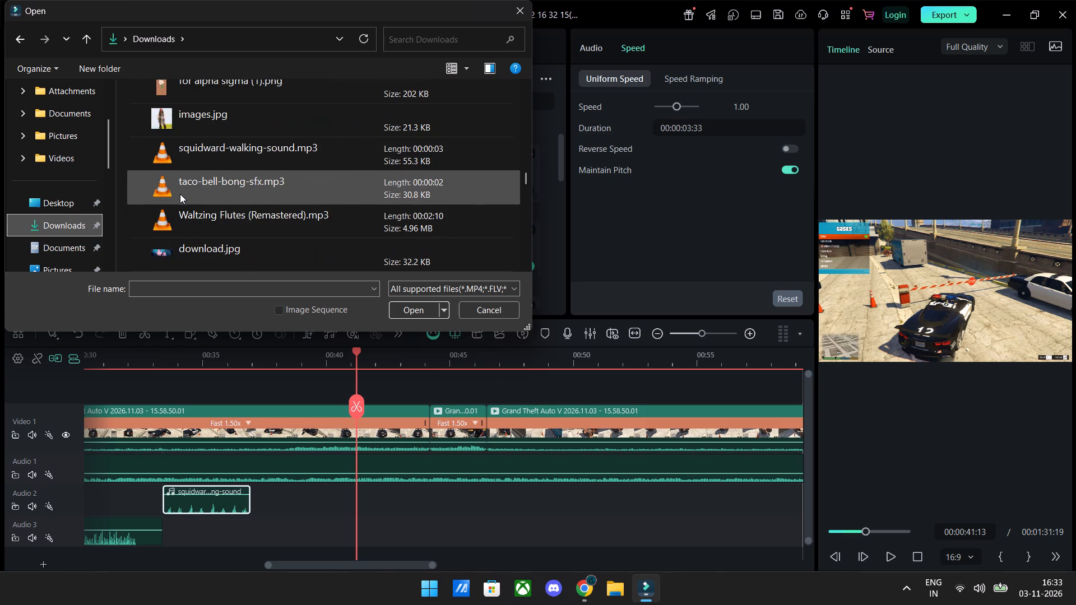
pyautogui.scroll(19, 180, 194)
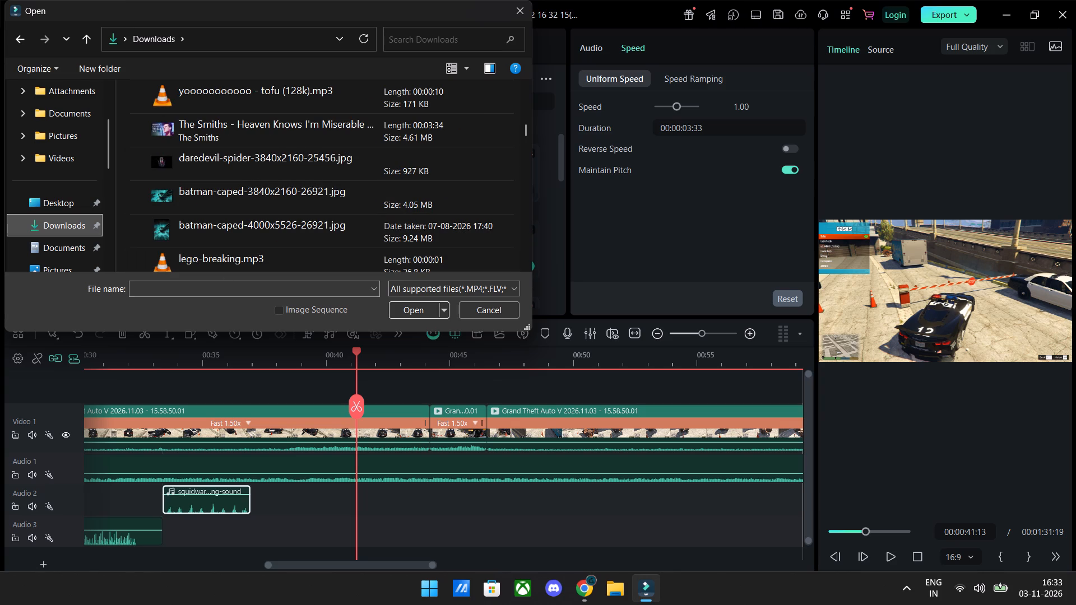
pyautogui.click(225, 290)
pyautogui.press('l')
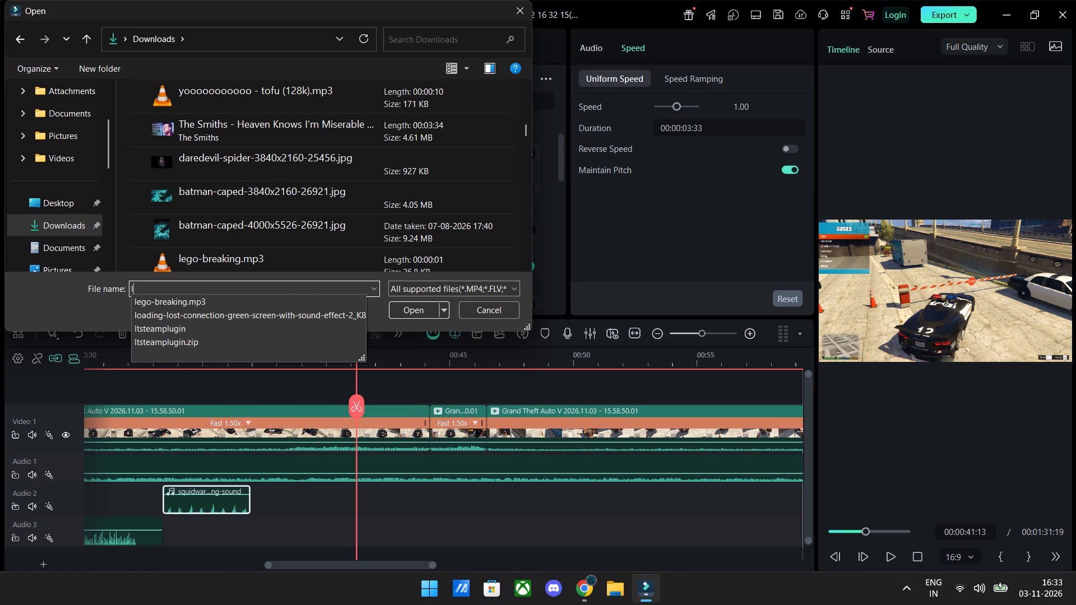
pyautogui.click(202, 300)
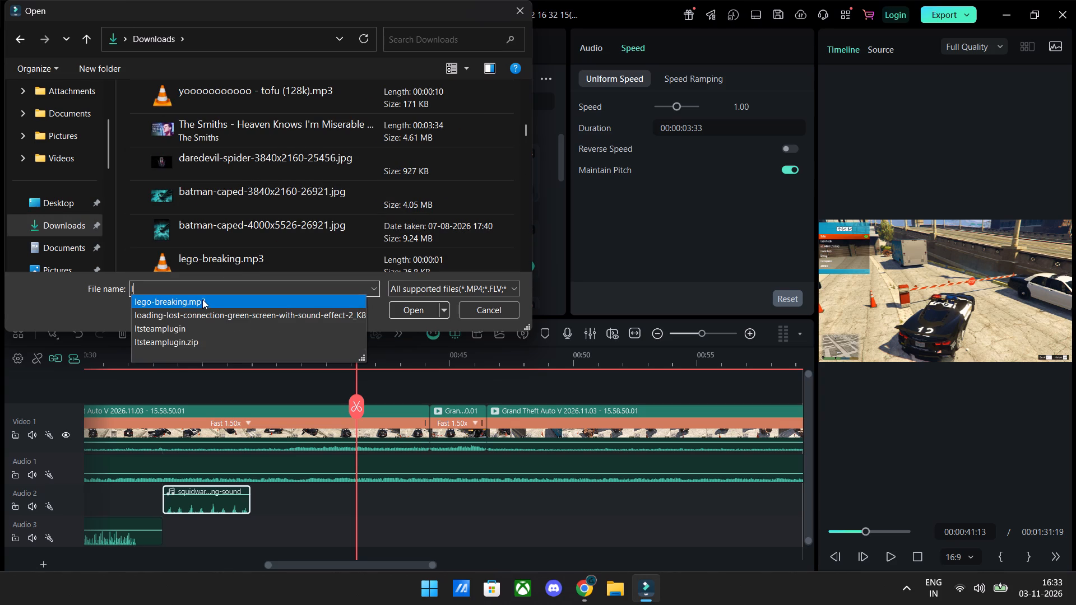
pyautogui.press('Return')
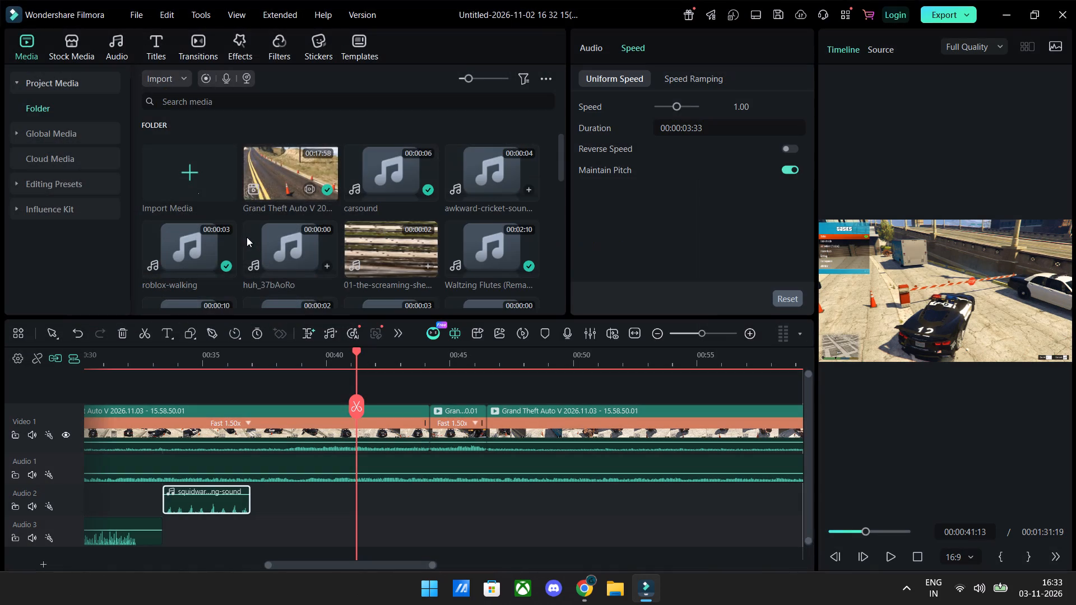
# Place the lego-breaking sound on Audio 2 shortly after 00:00:41:13 and preview it up to 00:00:41:48.
pyautogui.scroll(-6, 260, 201)
pyautogui.scroll(1, 268, 209)
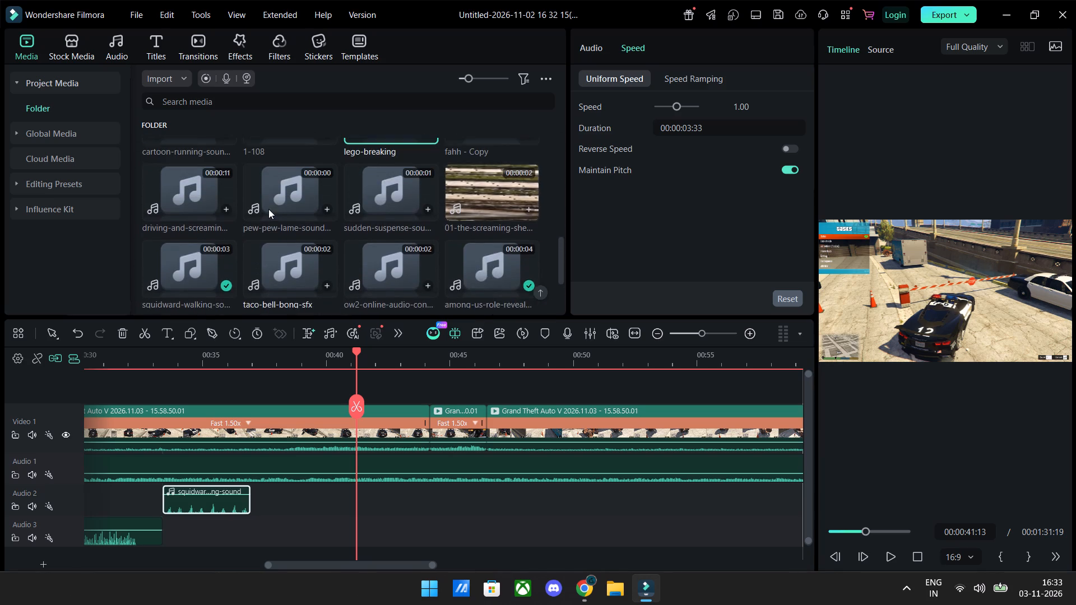
pyautogui.scroll(1, 268, 209)
pyautogui.moveTo(396, 194); pyautogui.dragTo(351, 497)
pyautogui.moveTo(370, 506); pyautogui.dragTo(383, 506)
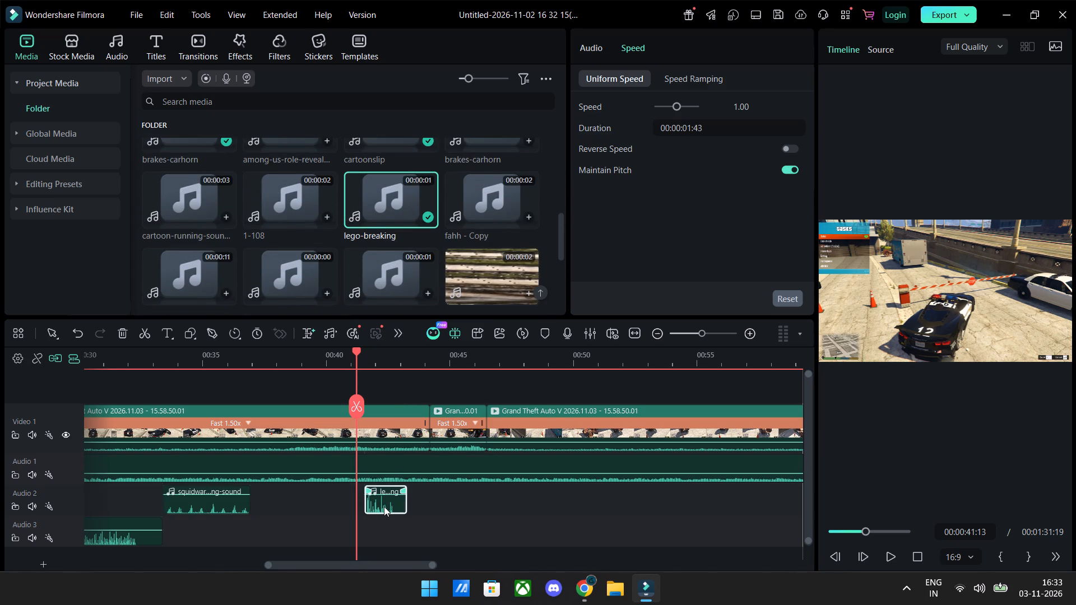
pyautogui.press('space')
pyautogui.press('space')
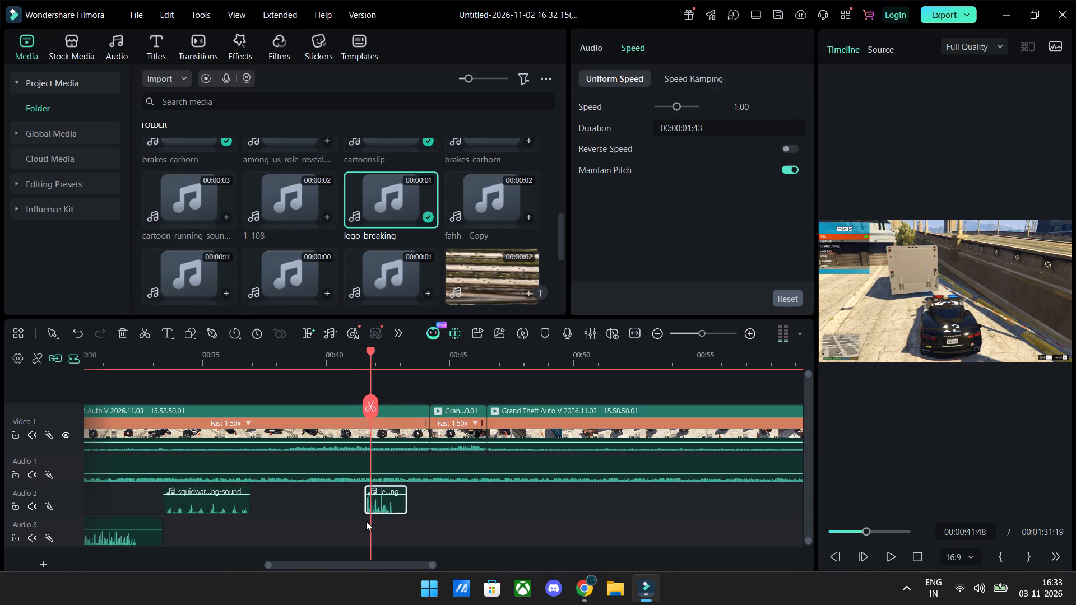
# Step through the frames to find the impact moment and move the lego-breaking clip on Audio 2 to start at 00:00:41:17.
pyautogui.moveTo(385, 513); pyautogui.dragTo(370, 513)
pyautogui.press('Left')
pyautogui.press('Left')
pyautogui.press('Left')
pyautogui.press('Left')
pyautogui.press('Left')
pyautogui.press('Left')
pyautogui.press('Left')
pyautogui.press('Left')
pyautogui.press('Left')
pyautogui.press('Left')
pyautogui.press('Left')
pyautogui.press('Left')
pyautogui.press('Left')
pyautogui.press('Left')
pyautogui.press('Left')
pyautogui.press('Left')
pyautogui.press('Left')
pyautogui.press('Left')
pyautogui.press('Left')
pyautogui.press('Left')
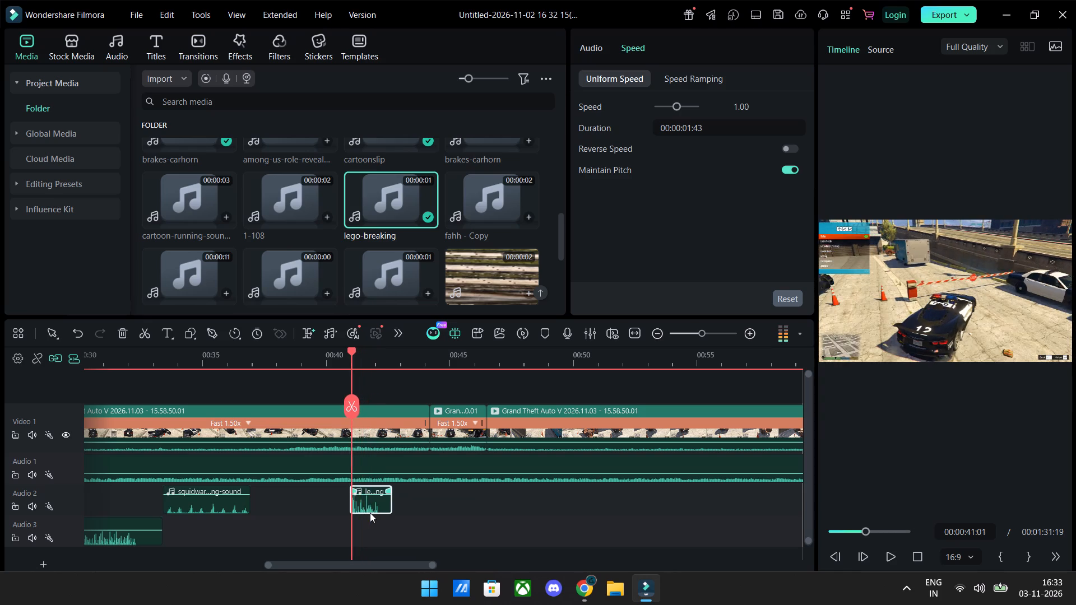
pyautogui.press('Right')
pyautogui.press('Right')
pyautogui.press('Right')
pyautogui.press('Right')
pyautogui.press('Right')
pyautogui.press('Right')
pyautogui.press('Right')
pyautogui.press('Right')
pyautogui.press('Right')
pyautogui.press('Right')
pyautogui.press('Right')
pyautogui.press('Right')
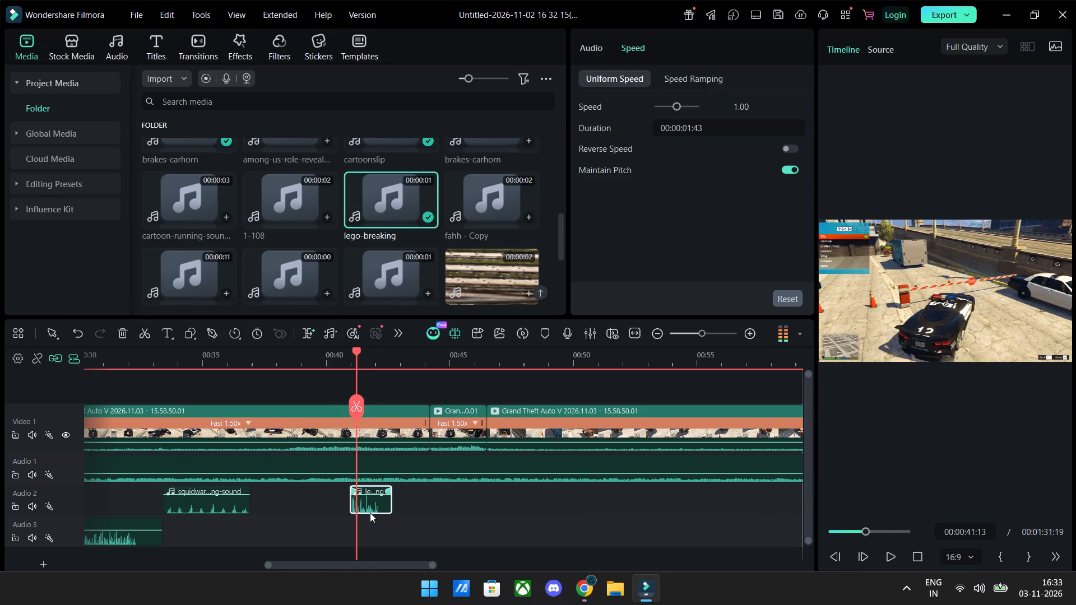
pyautogui.press('Right')
pyautogui.press('Right')
pyautogui.press('Right')
pyautogui.press('Right')
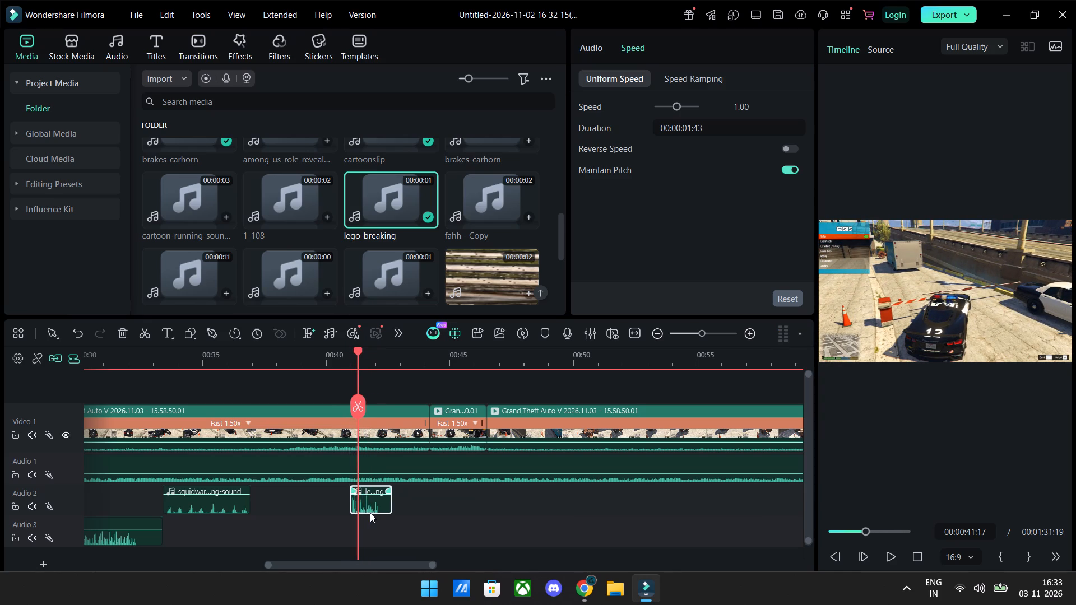
pyautogui.moveTo(375, 508); pyautogui.dragTo(387, 506)
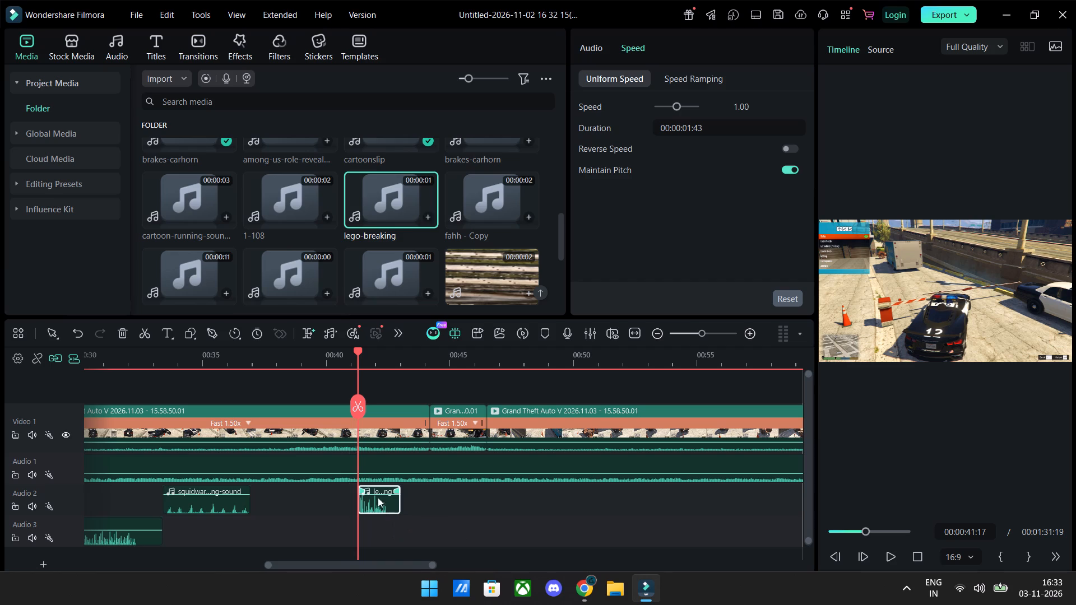
# Preview the repositioned lego-breaking clip, replaying from just before it through to 00:00:45:33.
pyautogui.click(374, 496)
pyautogui.press('space')
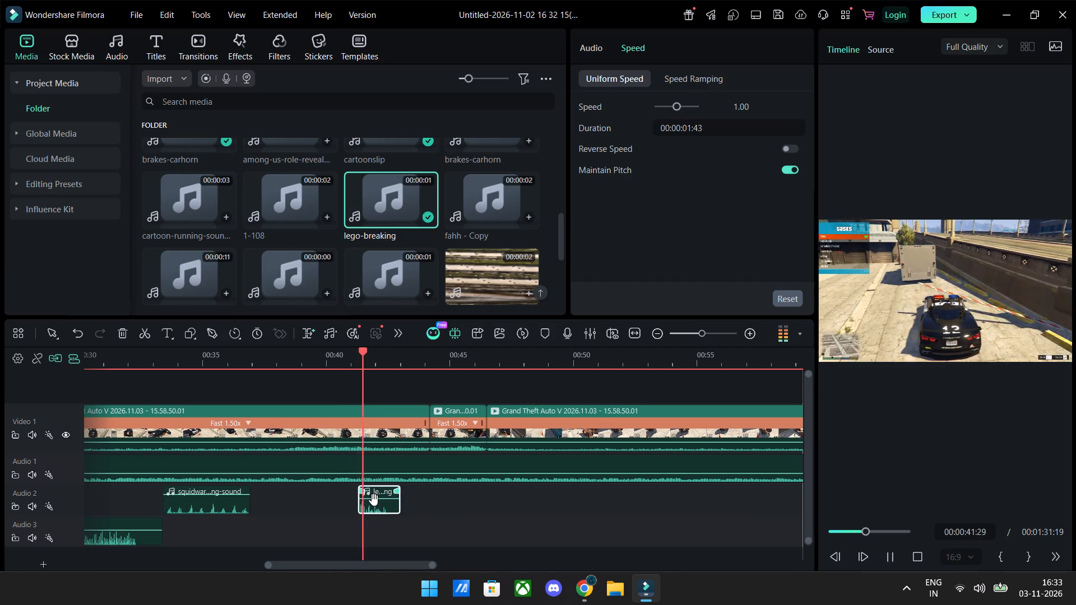
pyautogui.press('space')
pyautogui.click(342, 352)
pyautogui.press('space')
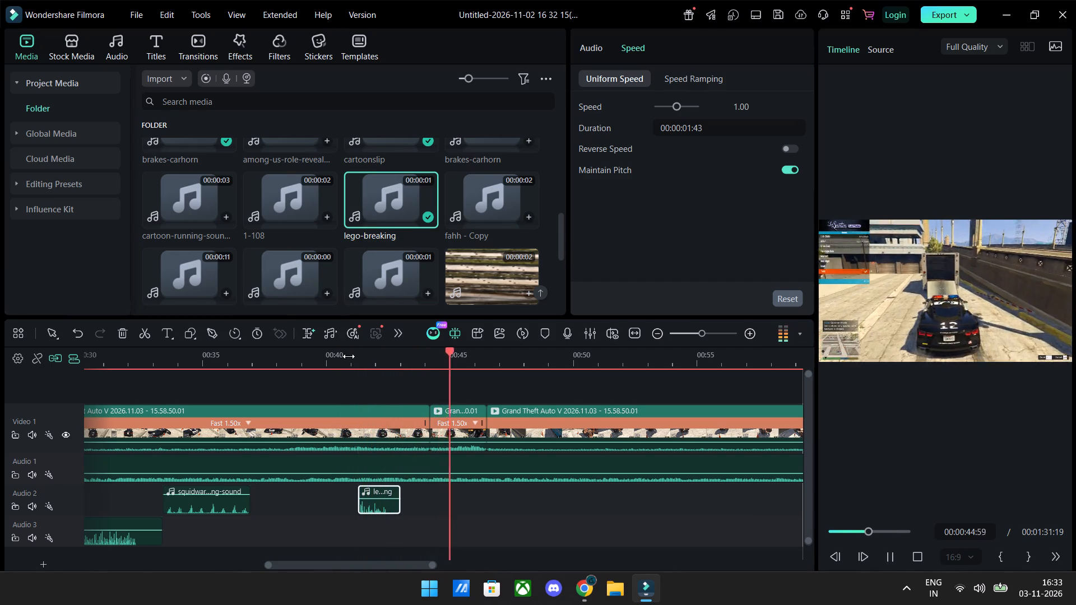
pyautogui.press('space')
# Place the fahh - Copy sound on Audio 2 at about 00:00:45:05 and preview it up to 00:00:46:14.
pyautogui.scroll(-2, 384, 260)
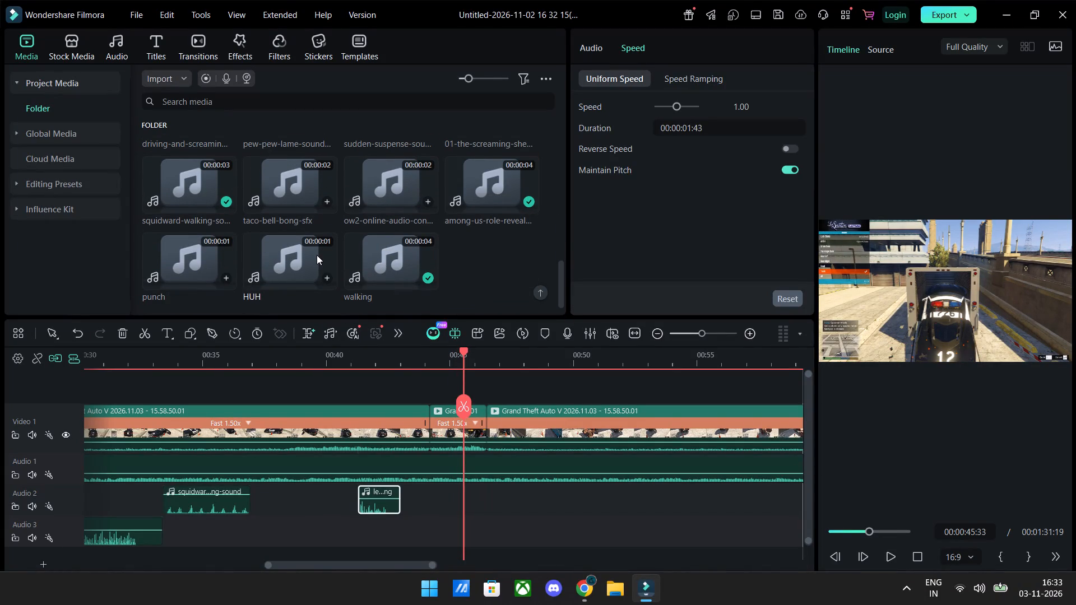
pyautogui.scroll(2, 317, 255)
pyautogui.moveTo(464, 207); pyautogui.dragTo(453, 469)
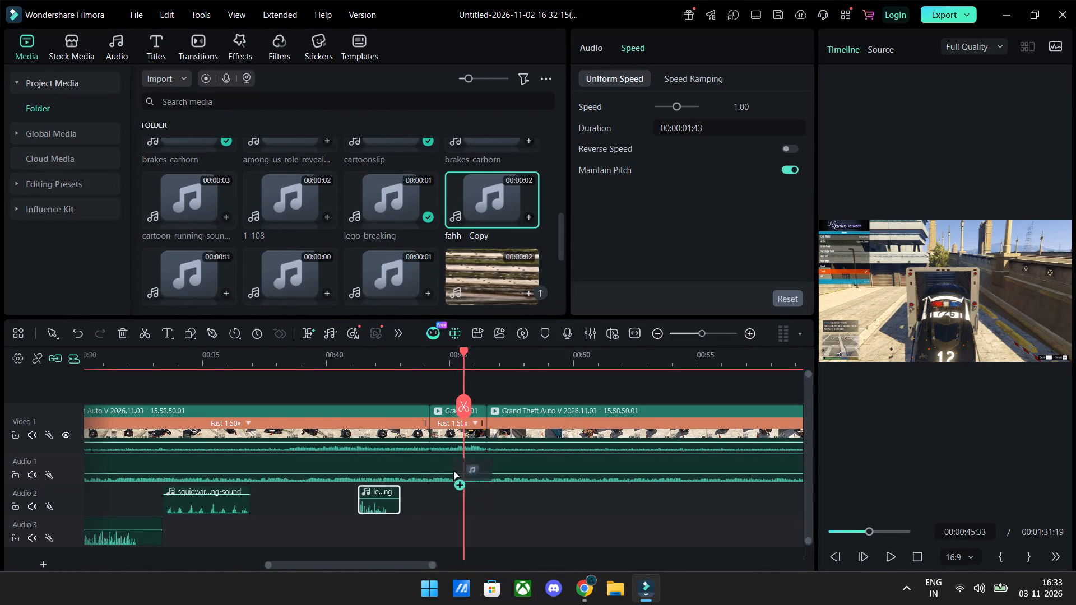
pyautogui.moveTo(453, 469); pyautogui.dragTo(452, 497)
pyautogui.click(474, 494)
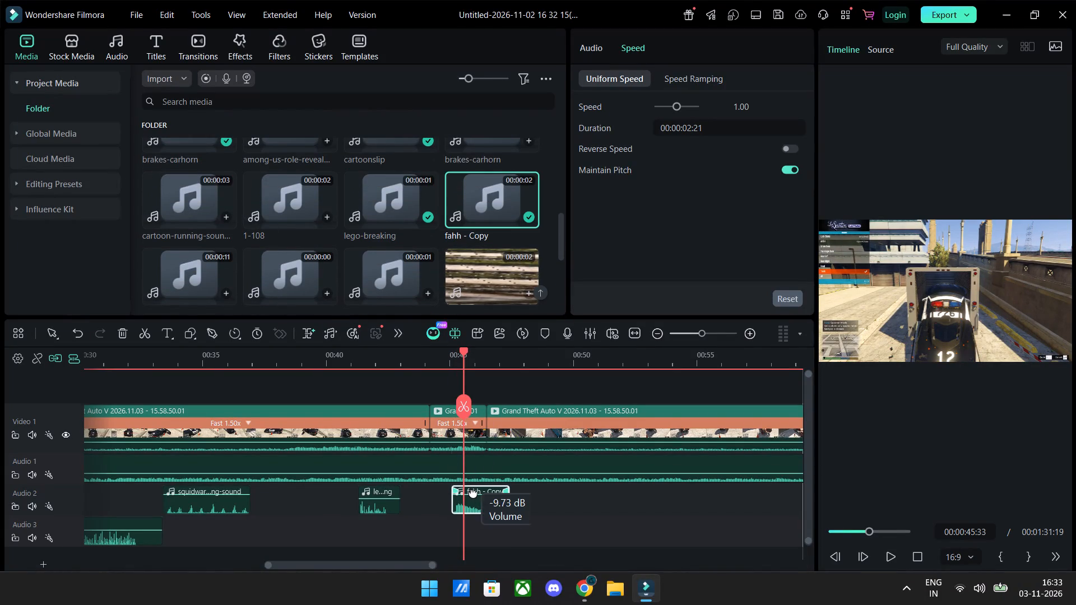
pyautogui.click(432, 361)
pyautogui.press('space')
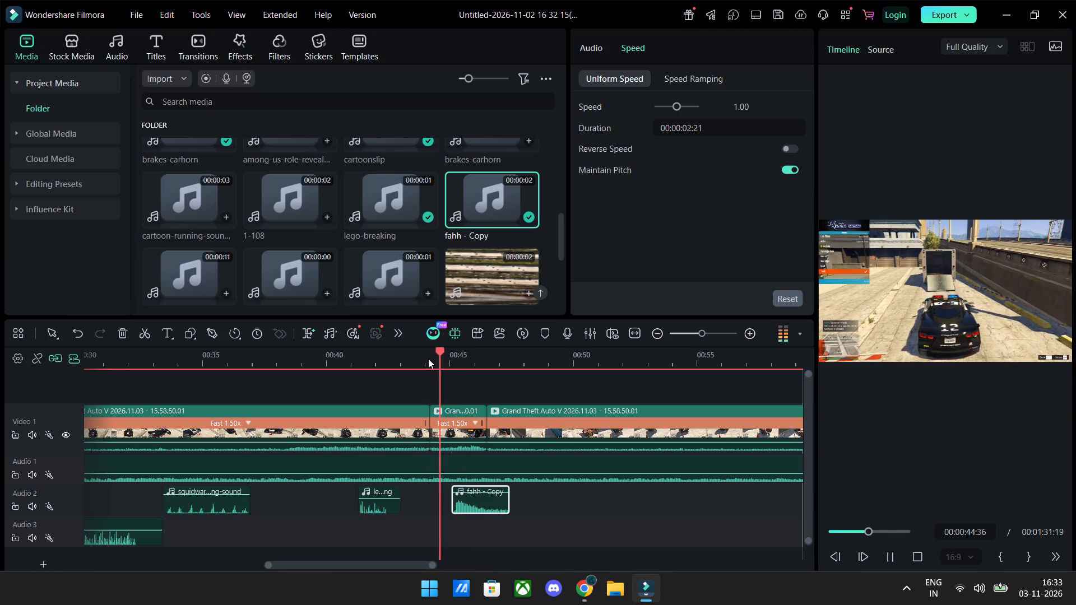
pyautogui.press('space')
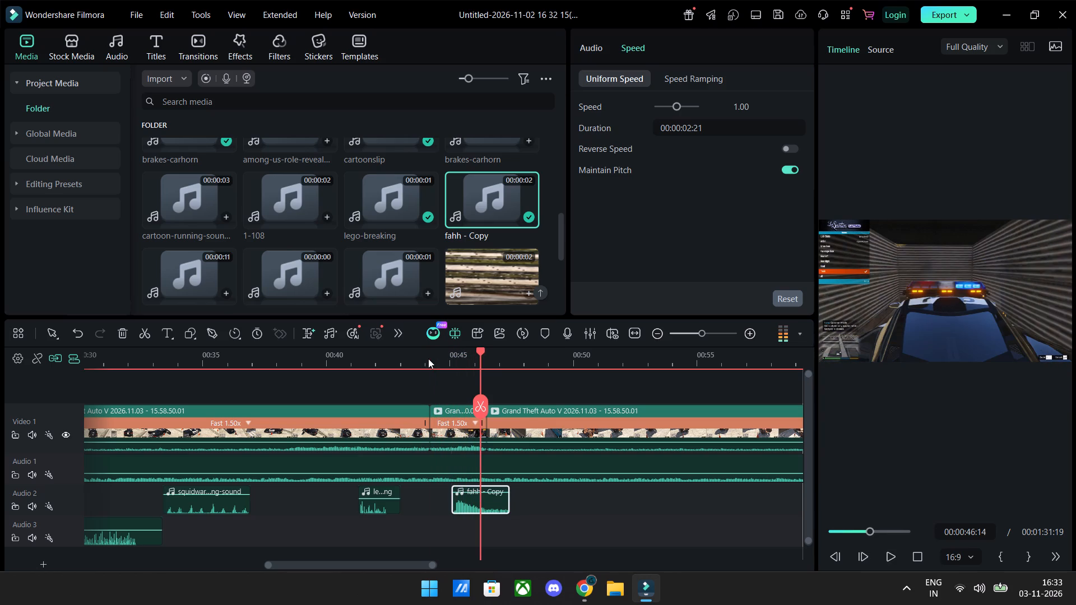
# Play the footage on to about 00:00:53:44, then replay from 00:00:47:53 to 00:00:51:15 to find the next sound cue.
pyautogui.press('space')
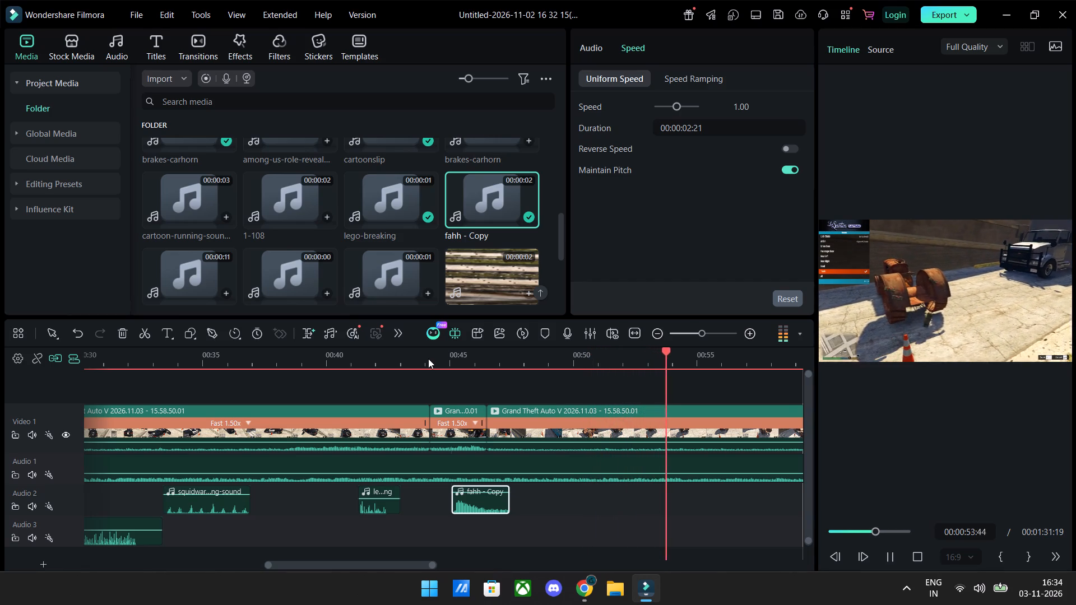
pyautogui.press('space')
pyautogui.click(521, 351)
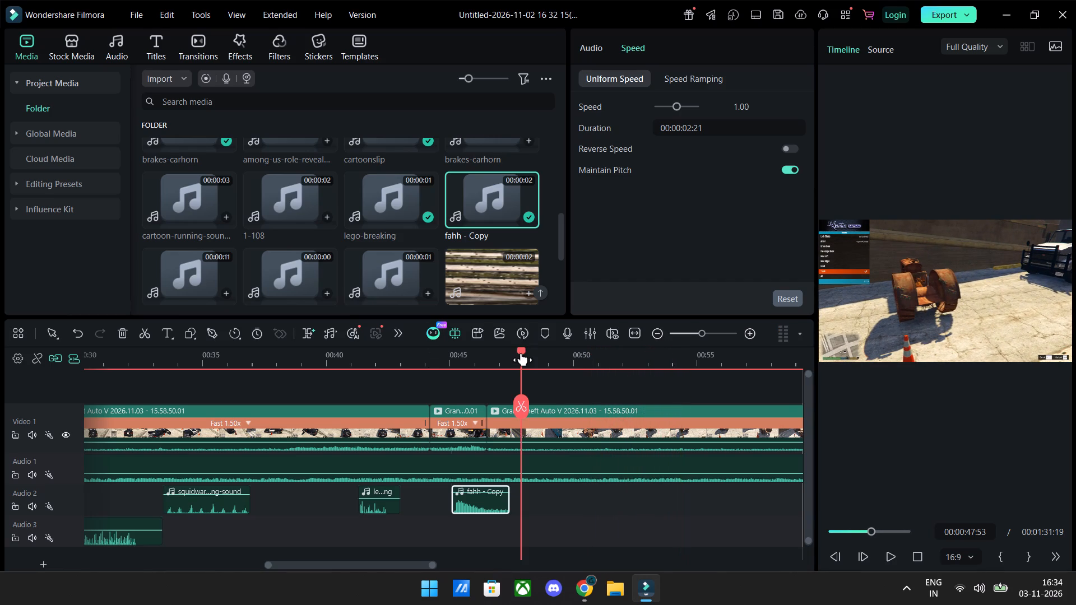
pyautogui.press('space')
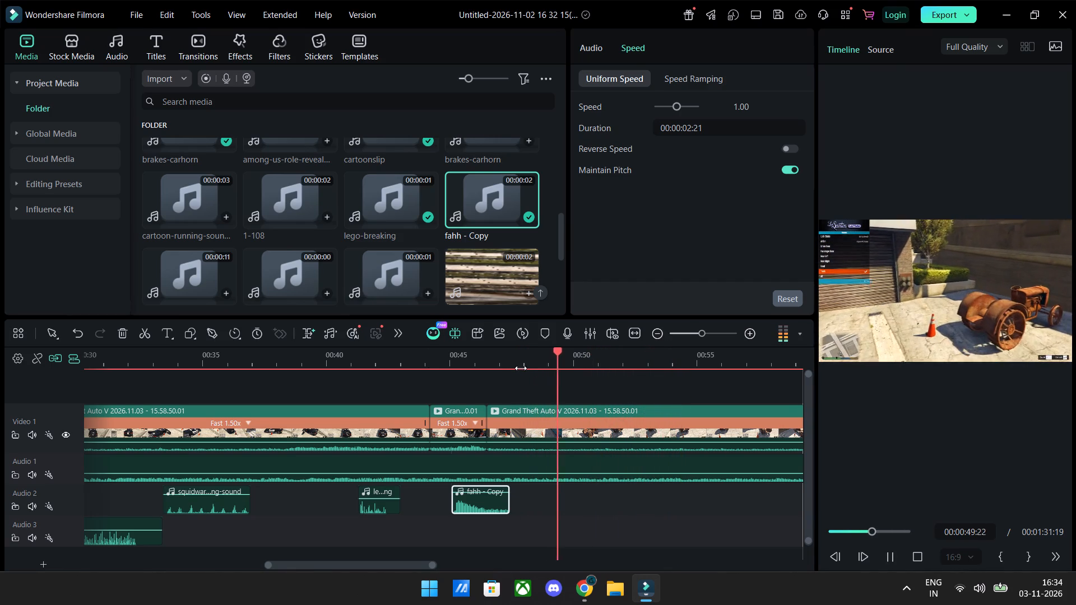
pyautogui.press('space')
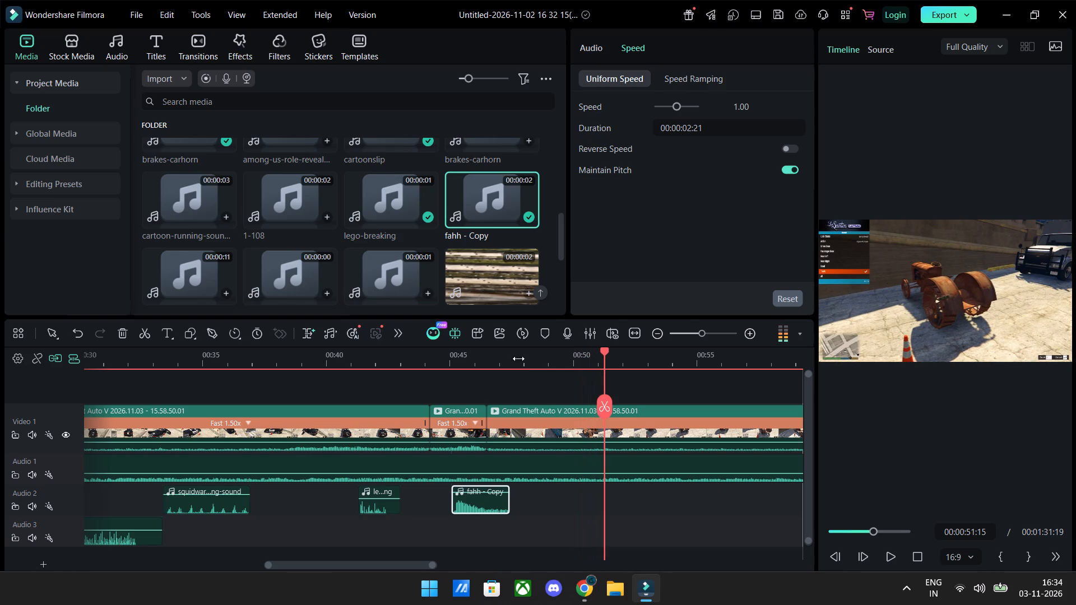
# Place the pew-pew-lame-sound effect twice on Audio 2, at about 00:00:51 and 00:00:52, playing on to 00:00:53:23.
pyautogui.scroll(-2, 353, 263)
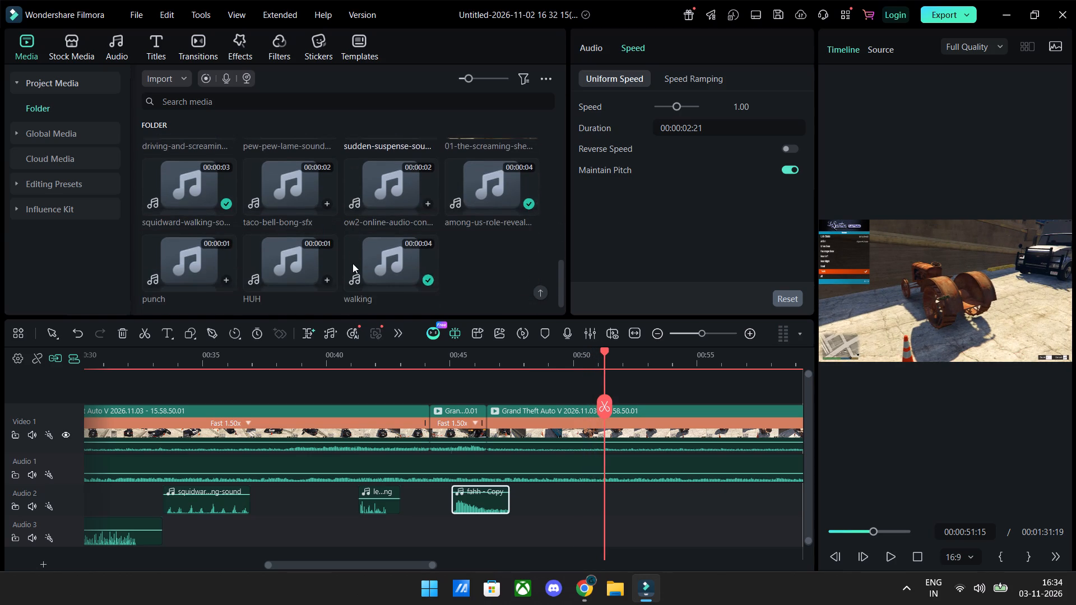
pyautogui.scroll(1, 293, 224)
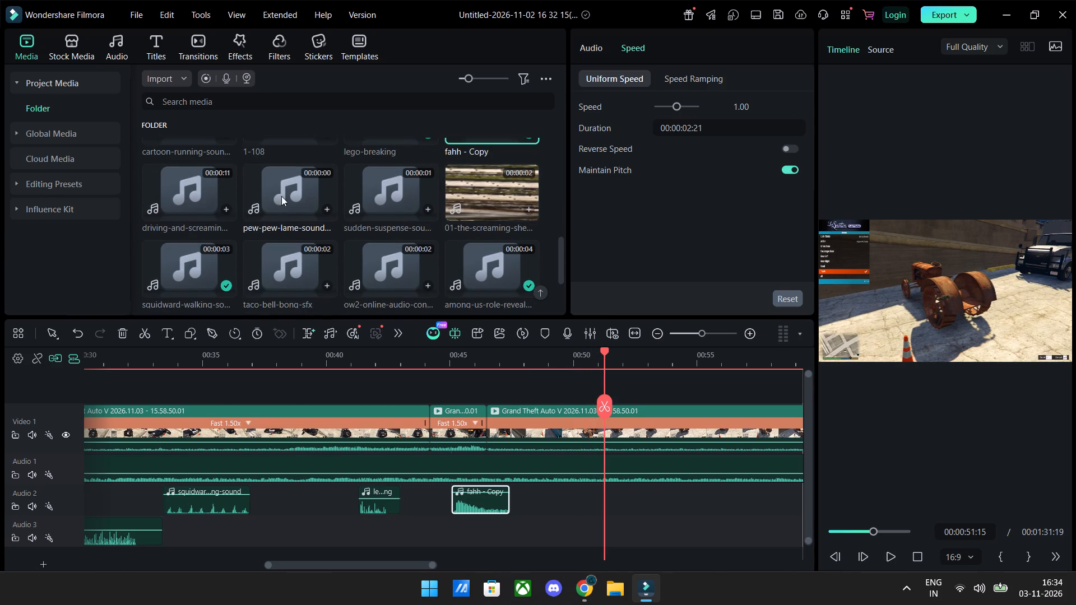
pyautogui.moveTo(281, 195); pyautogui.dragTo(599, 497)
pyautogui.press('space')
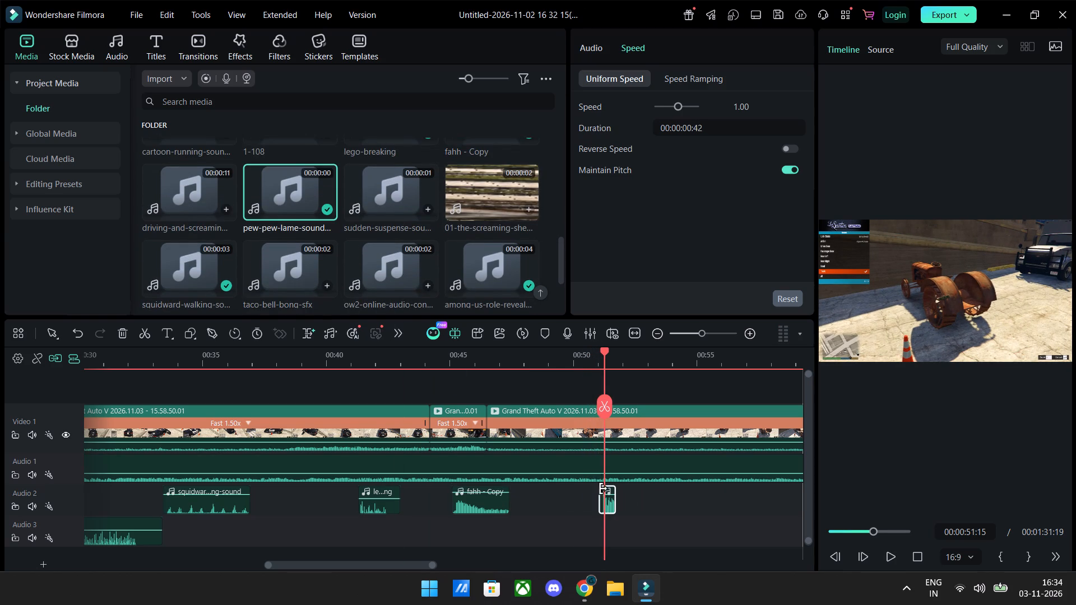
pyautogui.press('space')
pyautogui.press('space')
pyautogui.press('space')
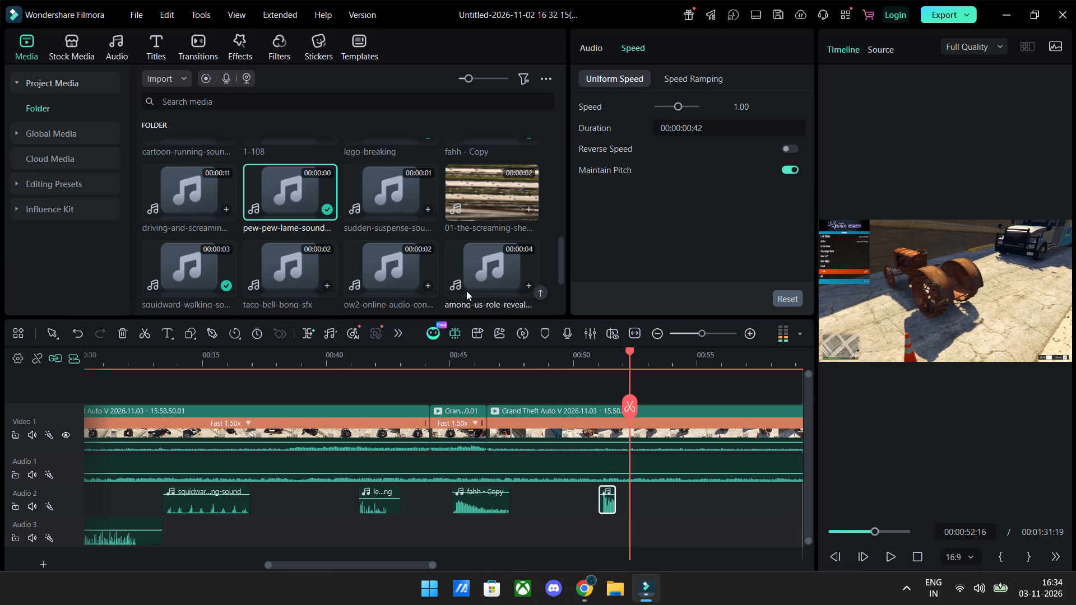
pyautogui.moveTo(281, 198); pyautogui.dragTo(625, 506)
pyautogui.press('space')
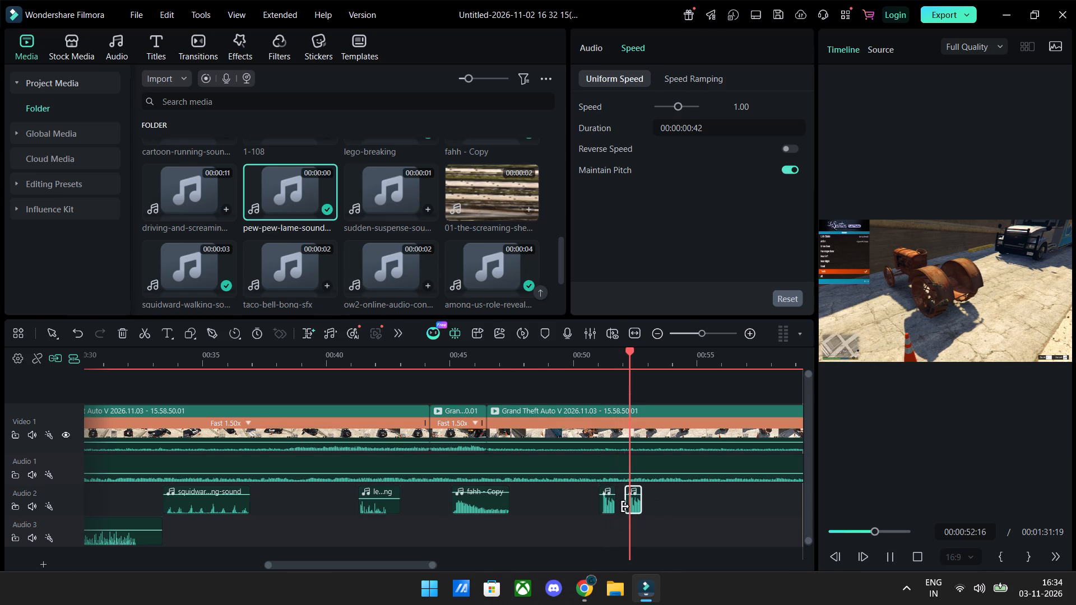
pyautogui.press('space')
pyautogui.press('space')
pyautogui.press('space')
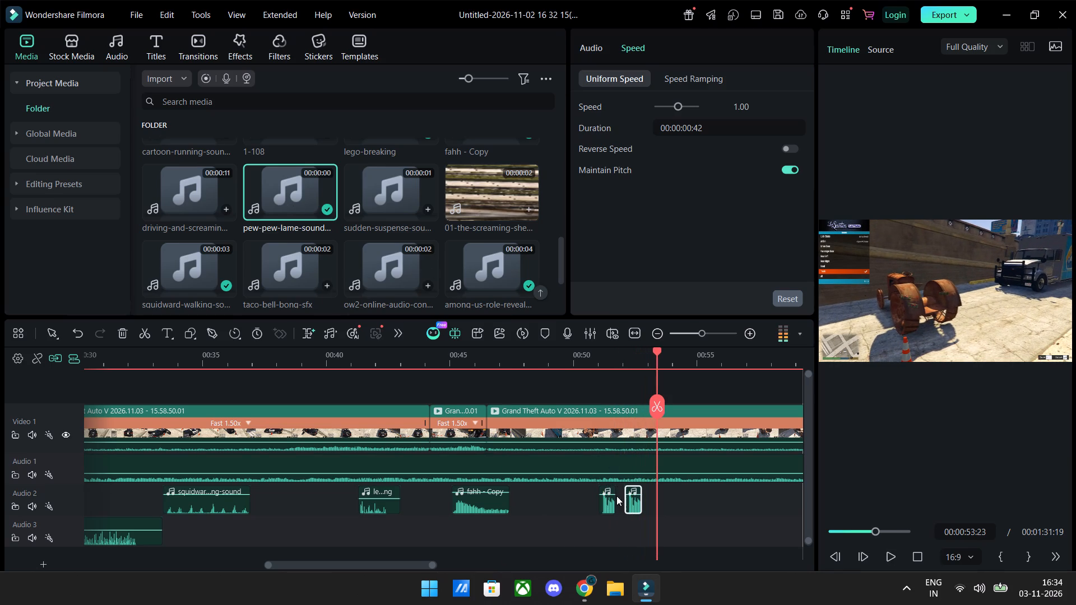
# Add two more pew-pew-lame-sound clips, on Audio 3 at about 00:00:53 and on Audio 2 at about 00:00:54, playing on to 00:00:55:05.
pyautogui.moveTo(283, 184); pyautogui.dragTo(650, 530)
pyautogui.moveTo(650, 530); pyautogui.dragTo(648, 536)
pyautogui.press('space')
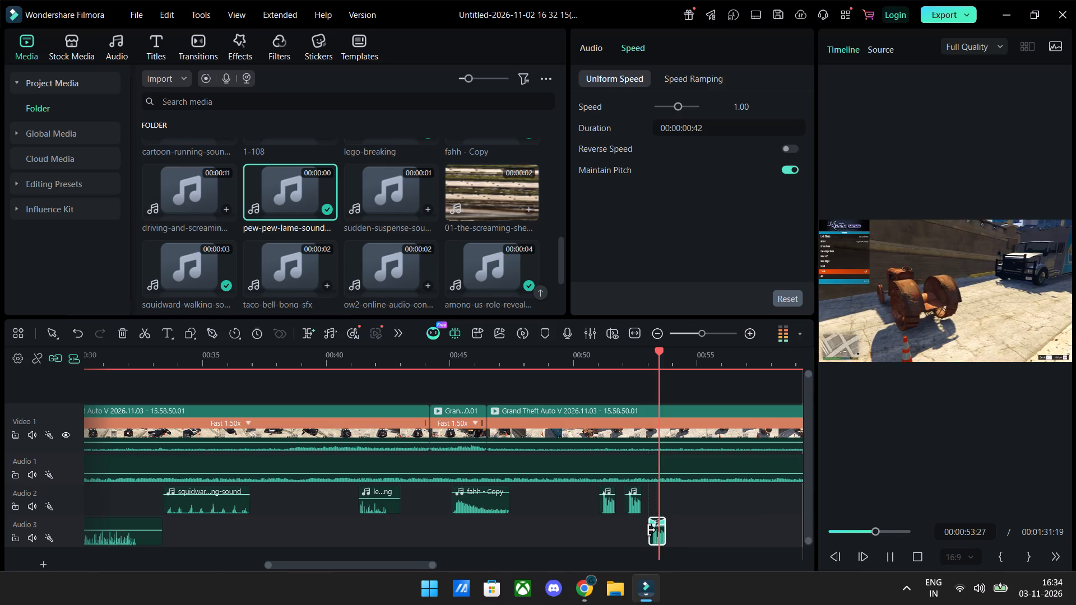
pyautogui.press('space')
pyautogui.moveTo(297, 188); pyautogui.dragTo(497, 522)
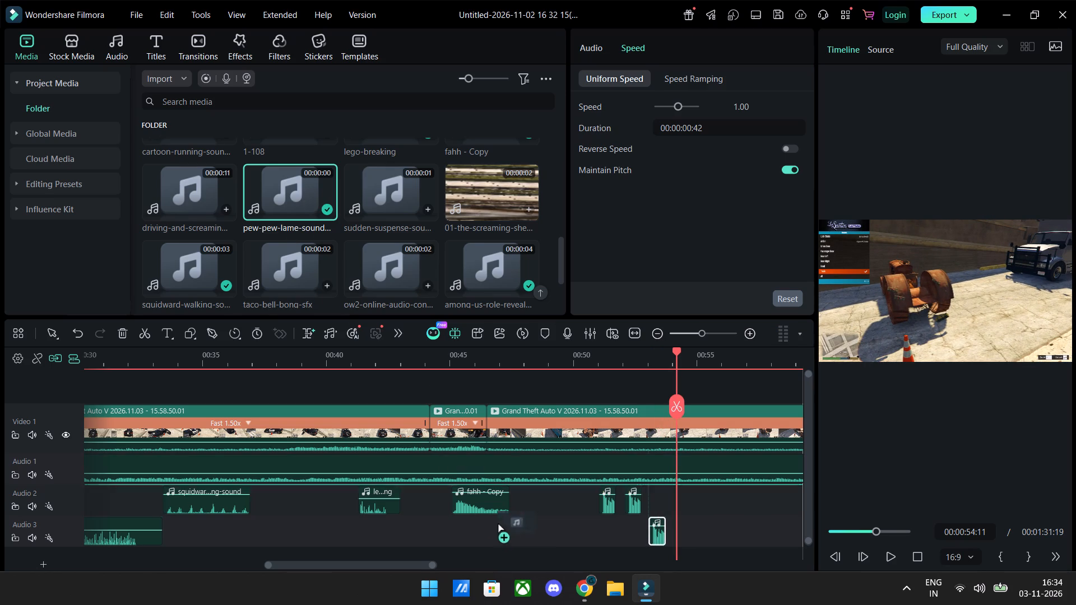
pyautogui.moveTo(497, 522); pyautogui.dragTo(670, 506)
pyautogui.press('space')
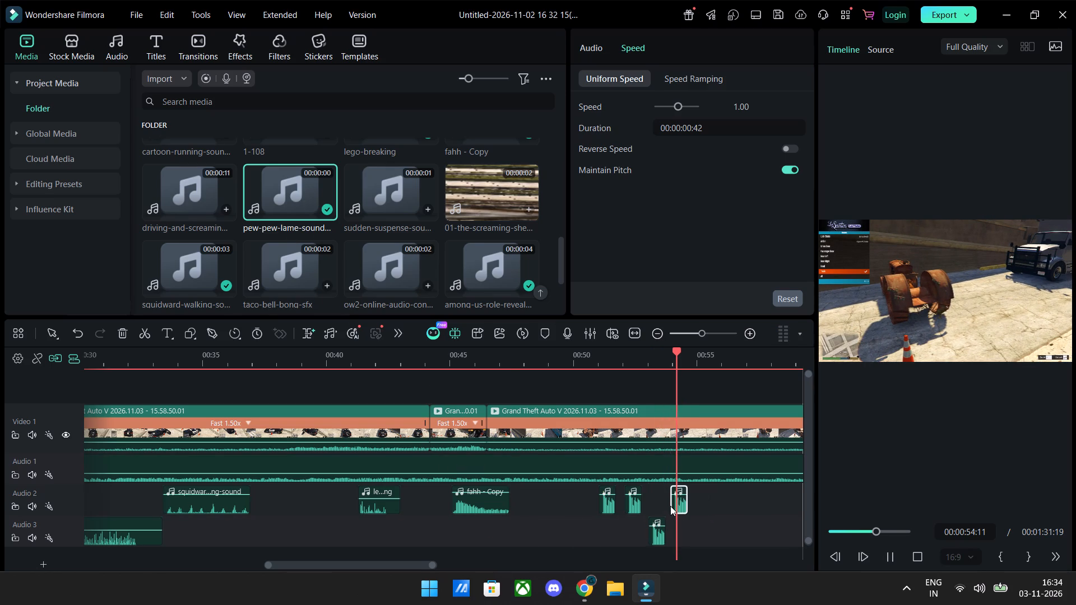
pyautogui.press('space')
# Add pew-pew-lame-sound again on Audio 3 just before 00:00:55:05 and on Audio 2 just before 00:00:55:57, playing on briefly.
pyautogui.moveTo(295, 187); pyautogui.dragTo(615, 492)
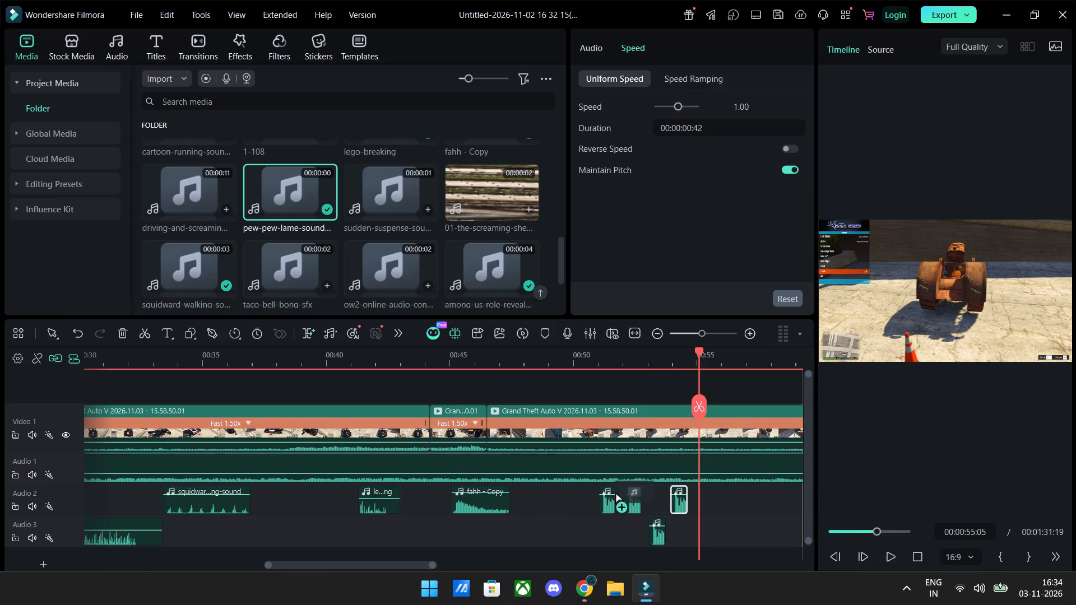
pyautogui.moveTo(615, 492); pyautogui.dragTo(694, 537)
pyautogui.press('space')
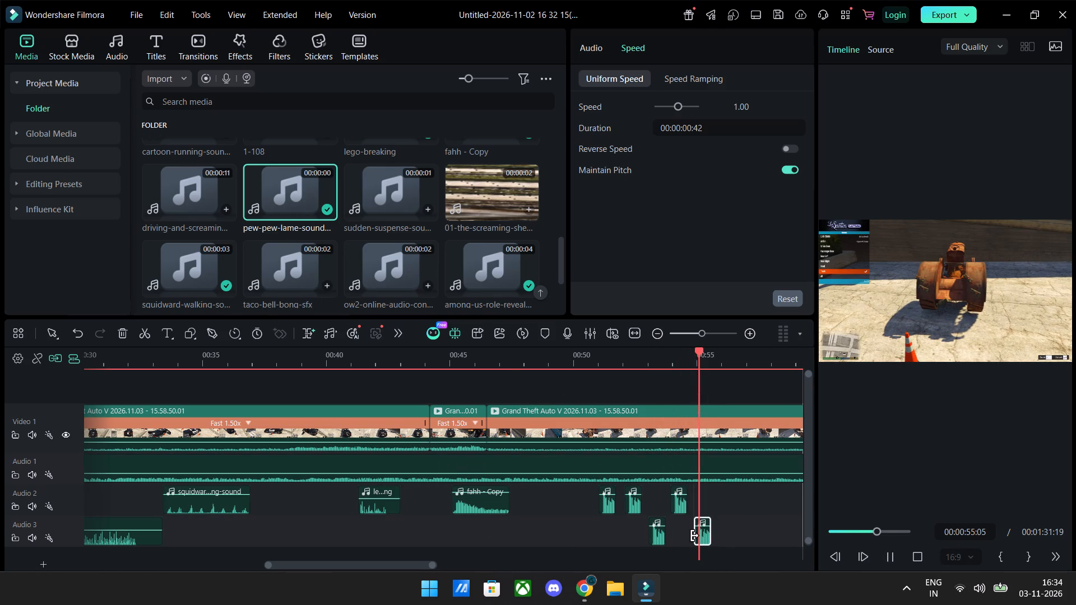
pyautogui.press('space')
pyautogui.moveTo(294, 185); pyautogui.dragTo(685, 543)
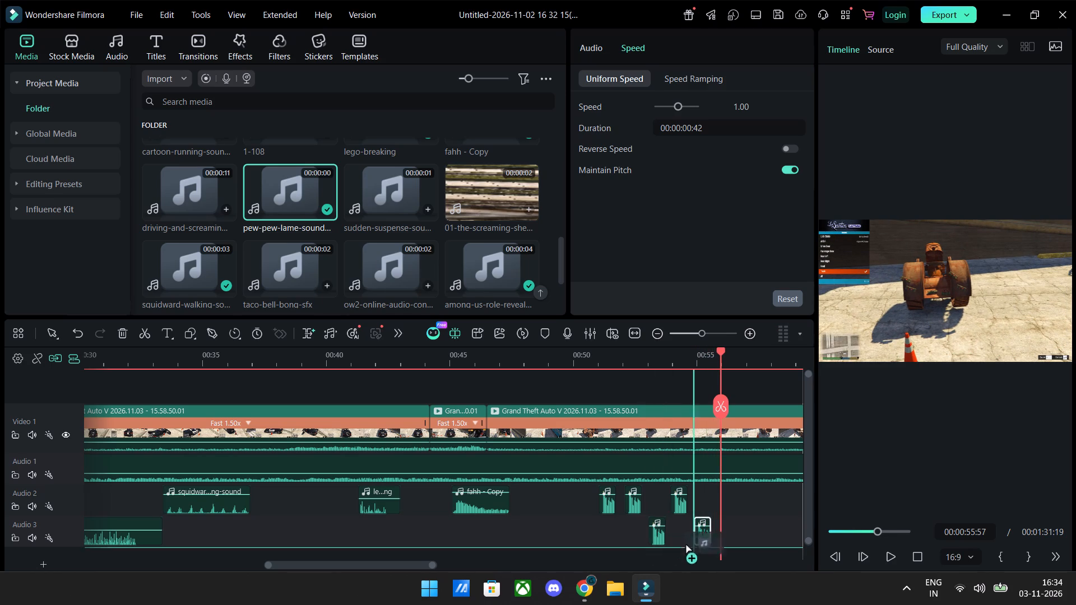
pyautogui.moveTo(685, 543); pyautogui.dragTo(711, 505)
pyautogui.press('space')
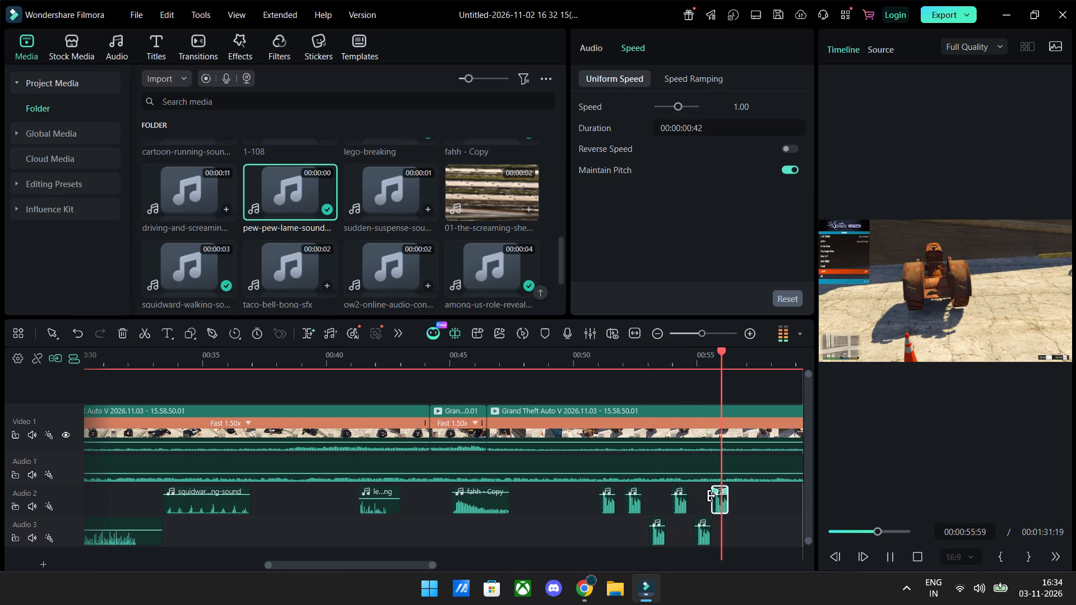
pyautogui.press('space')
# Replay from just after 00:00:50 and play through to 00:01:11:38, rechecking from about 00:01:10, to find the next sound cue.
pyautogui.click(585, 364)
pyautogui.press('space')
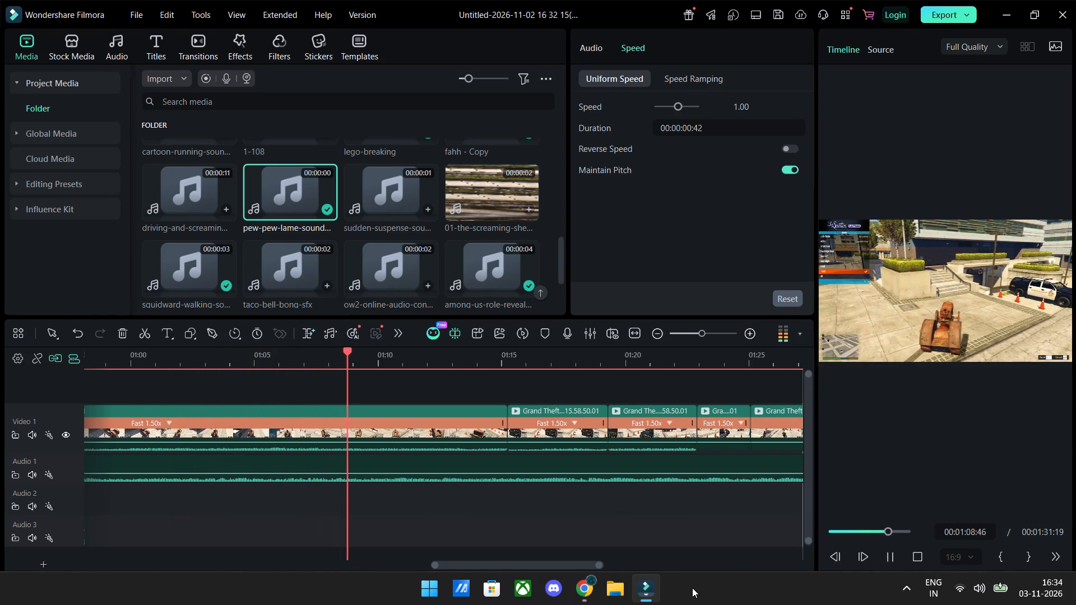
pyautogui.press('space')
pyautogui.press('space')
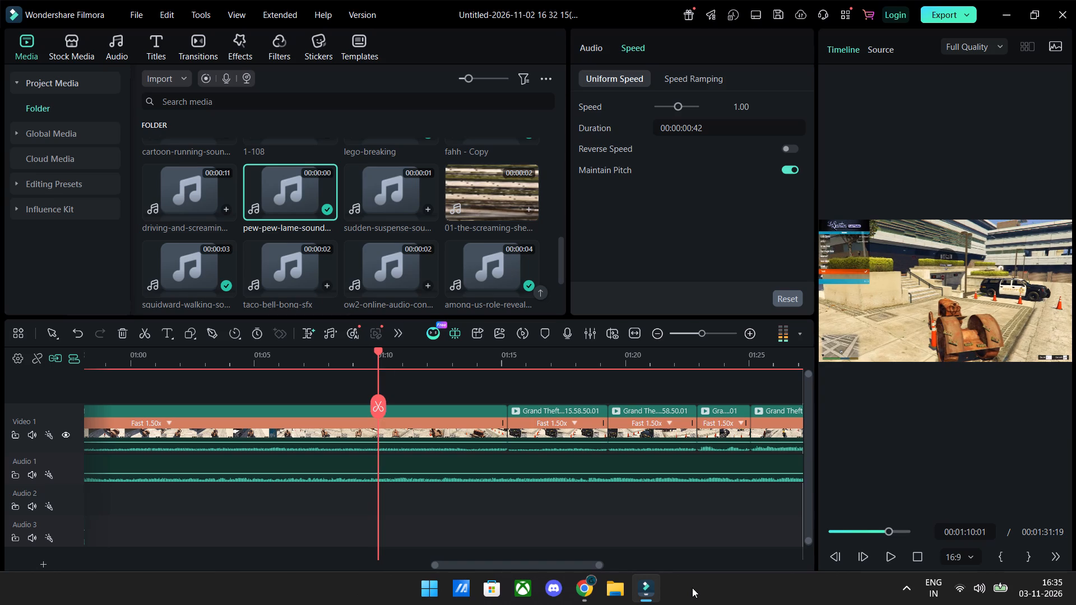
pyautogui.press('space')
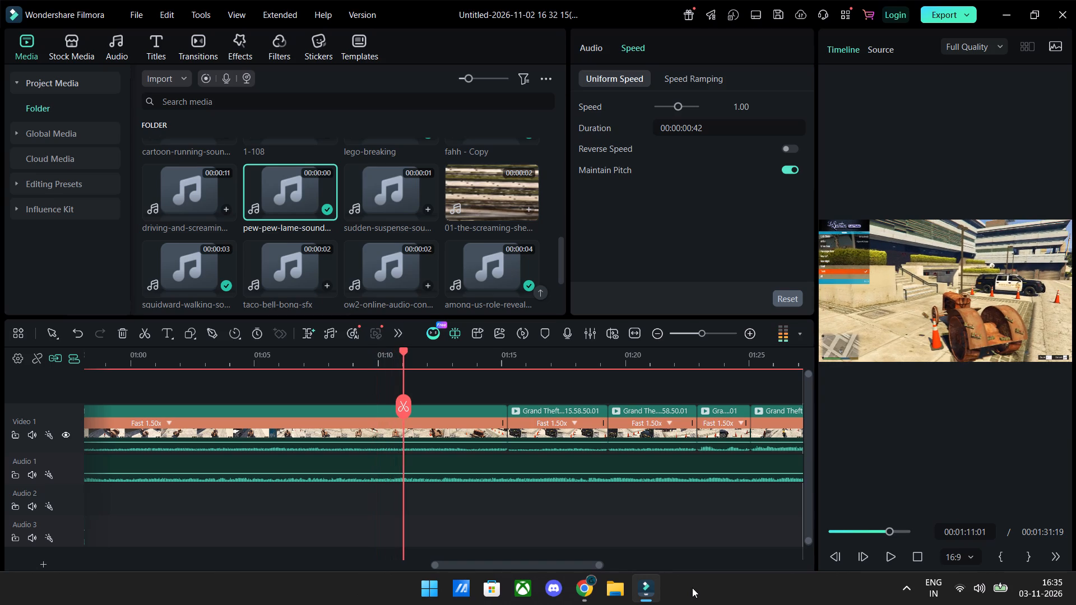
pyautogui.press('space')
pyautogui.press('space')
pyautogui.click(377, 360)
pyautogui.press('space')
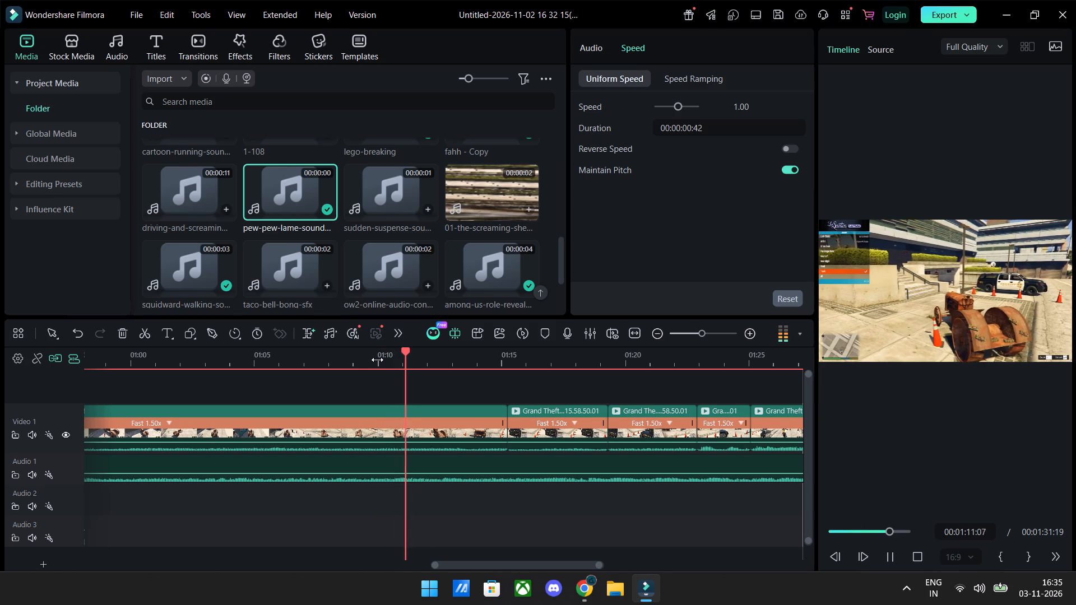
pyautogui.press('space')
# Place the squidward-walking sound on Audio 2, starting at about 00:01:11:10.
pyautogui.scroll(-1, 360, 234)
pyautogui.scroll(1, 360, 234)
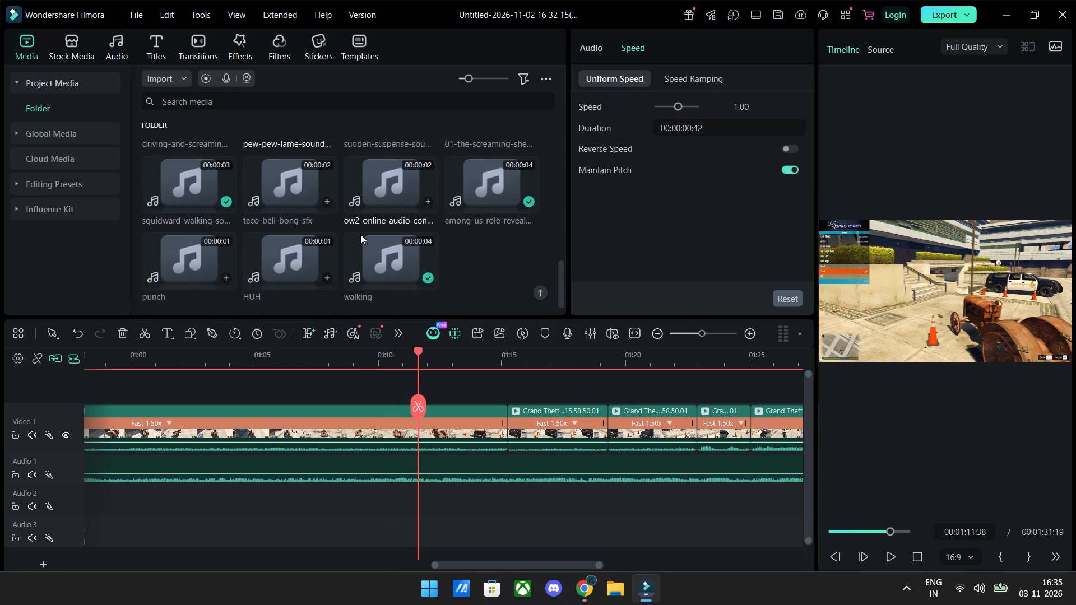
pyautogui.scroll(-1, 360, 234)
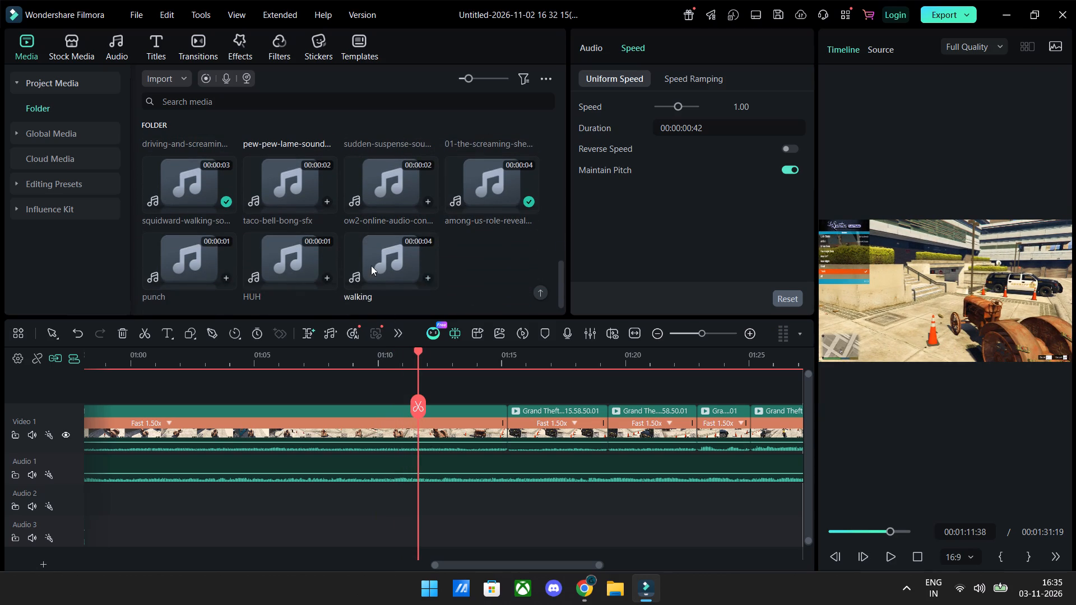
pyautogui.moveTo(190, 189); pyautogui.dragTo(416, 485)
pyautogui.moveTo(416, 485); pyautogui.dragTo(416, 491)
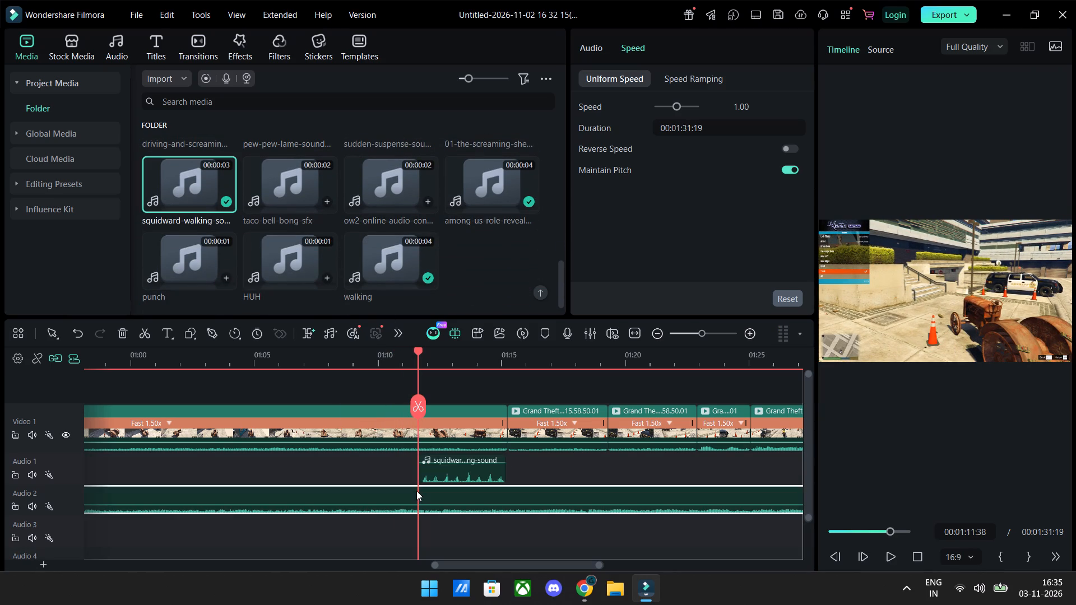
pyautogui.moveTo(437, 459); pyautogui.dragTo(425, 529)
pyautogui.click(441, 509)
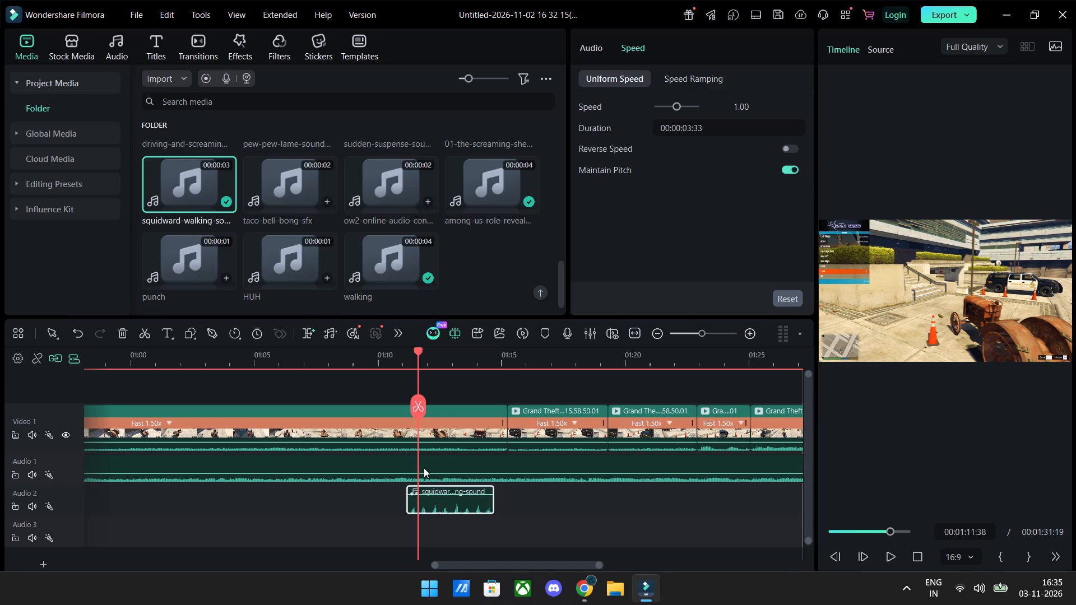
# Preview the squidward-walking clip from about 00:01:10, split it at 00:01:12:55 and delete the remainder.
pyautogui.click(375, 360)
pyautogui.press('space')
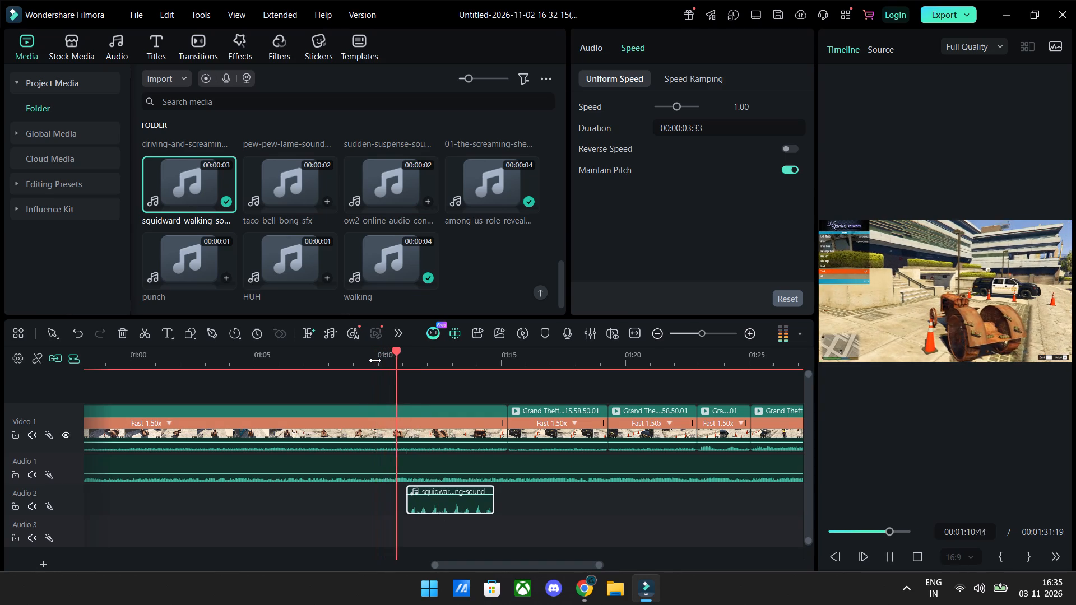
pyautogui.press('space')
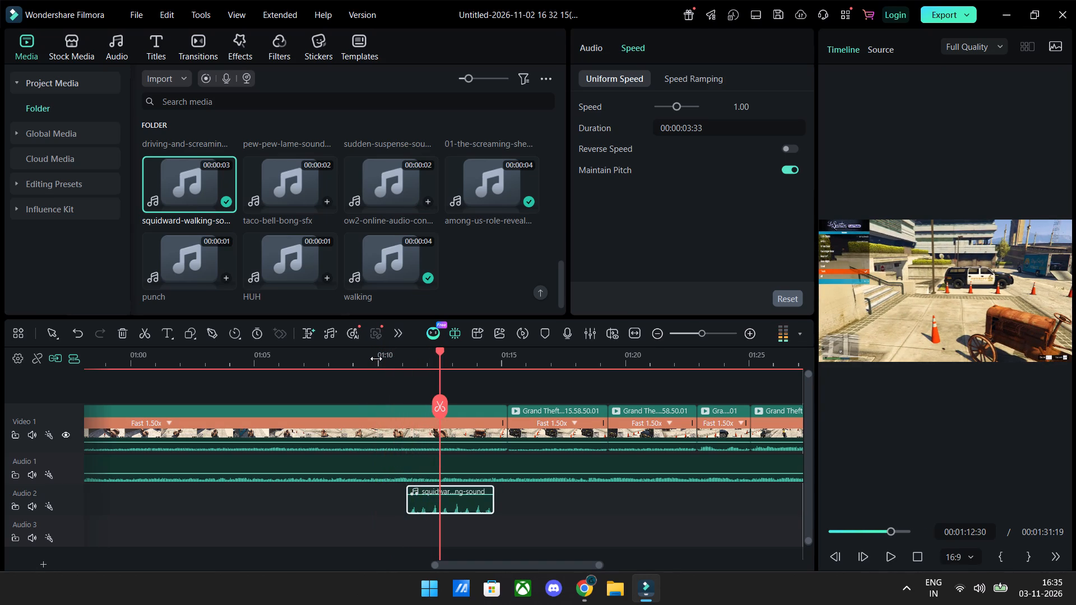
pyautogui.press('space')
pyautogui.press('space')
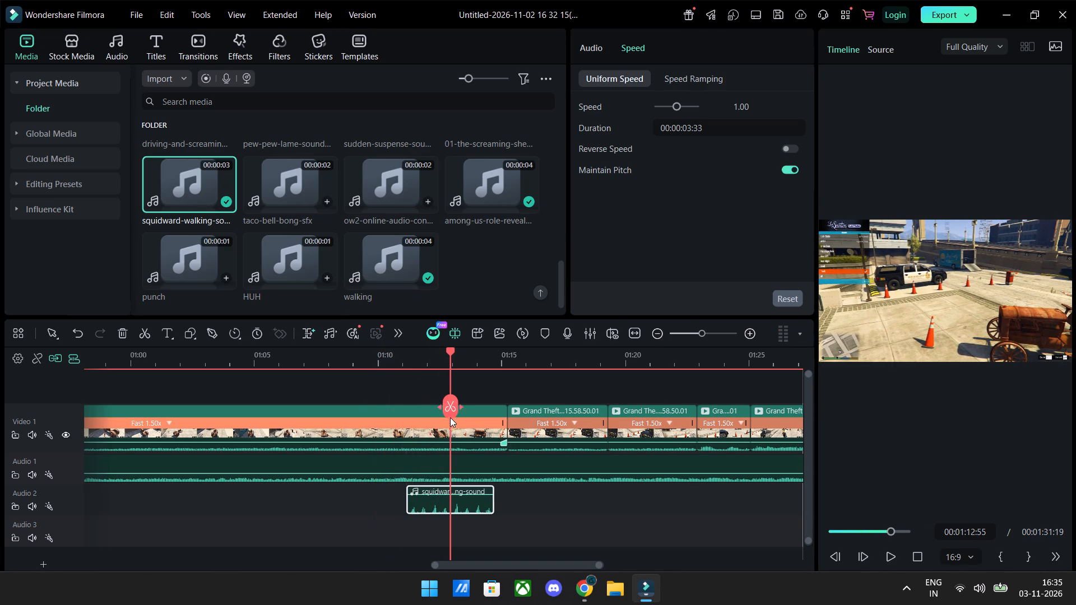
pyautogui.click(448, 409)
pyautogui.press('BackSpace')
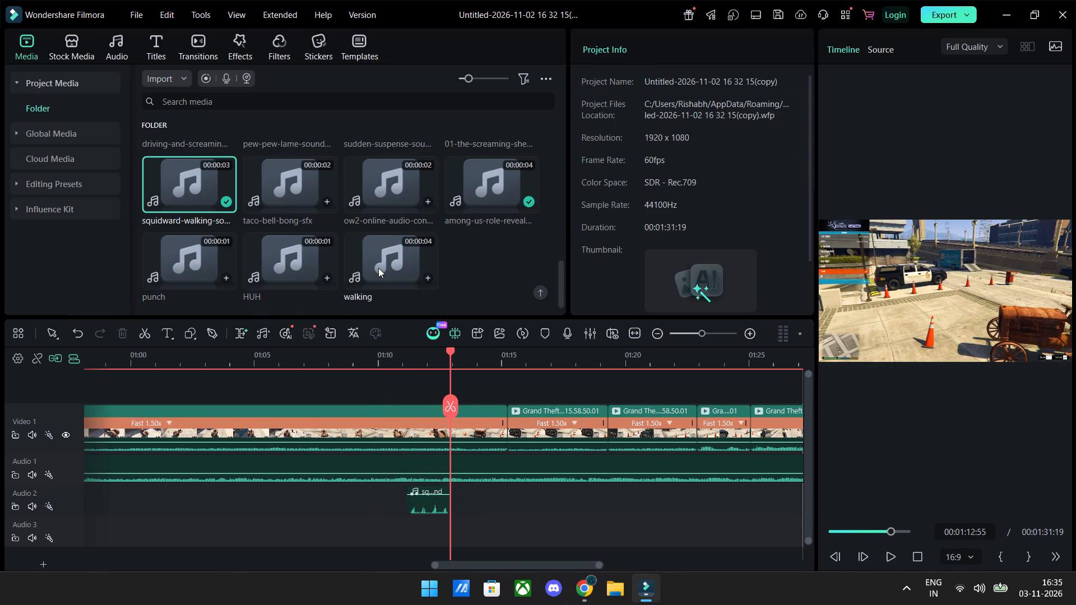
# Place the cartoon-running sound on Audio 3 at about 00:01:12:40, slightly overlapping the walking clip, and lower its volume.
pyautogui.scroll(2, 374, 260)
pyautogui.moveTo(183, 189); pyautogui.dragTo(419, 525)
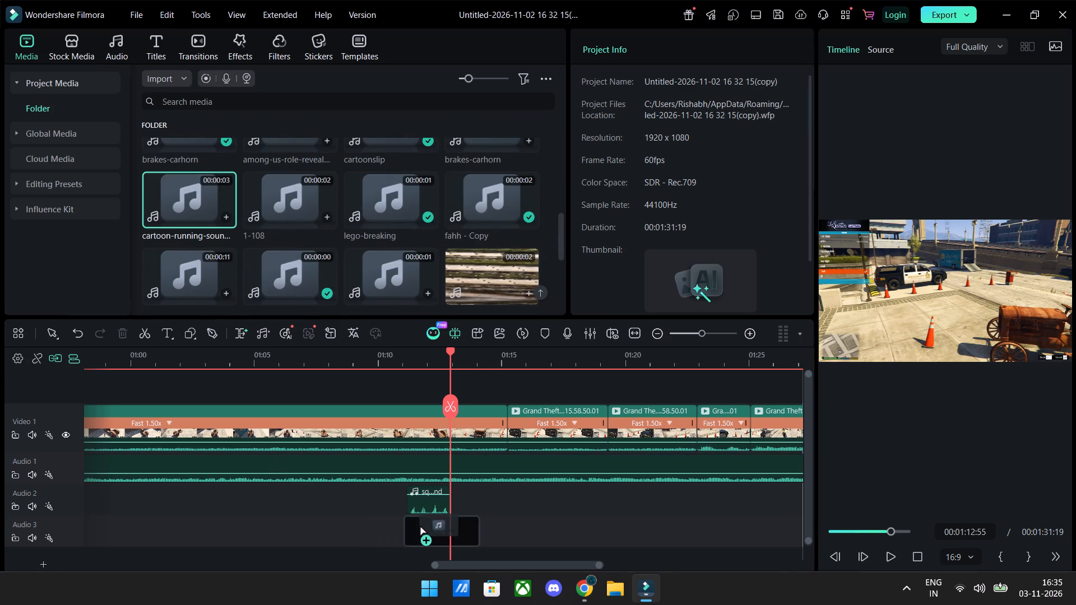
pyautogui.moveTo(419, 525); pyautogui.dragTo(454, 536)
pyautogui.moveTo(473, 538); pyautogui.dragTo(462, 539)
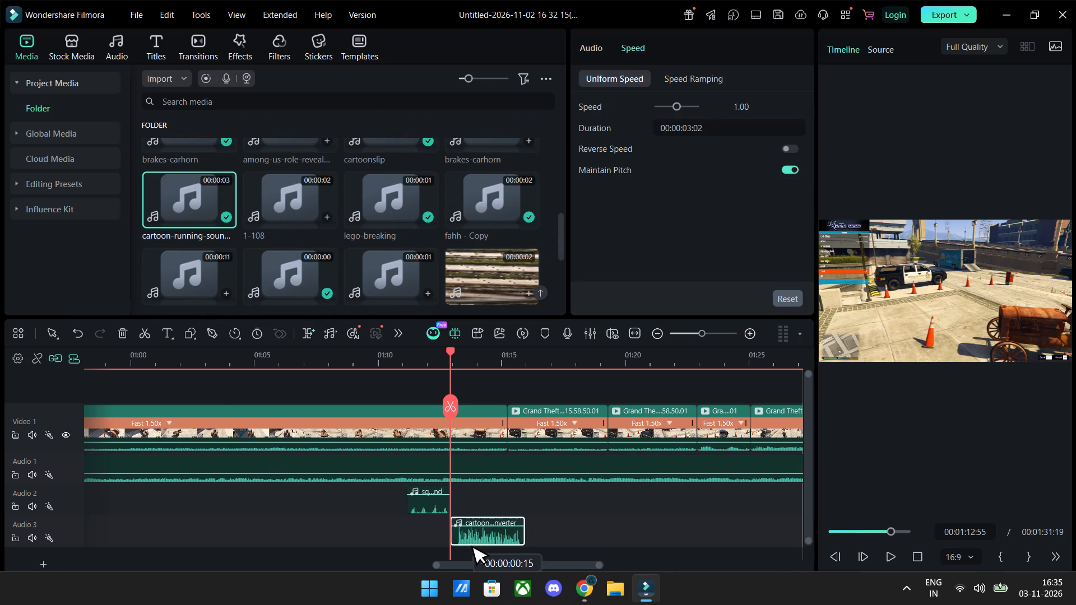
pyautogui.moveTo(462, 539); pyautogui.dragTo(466, 539)
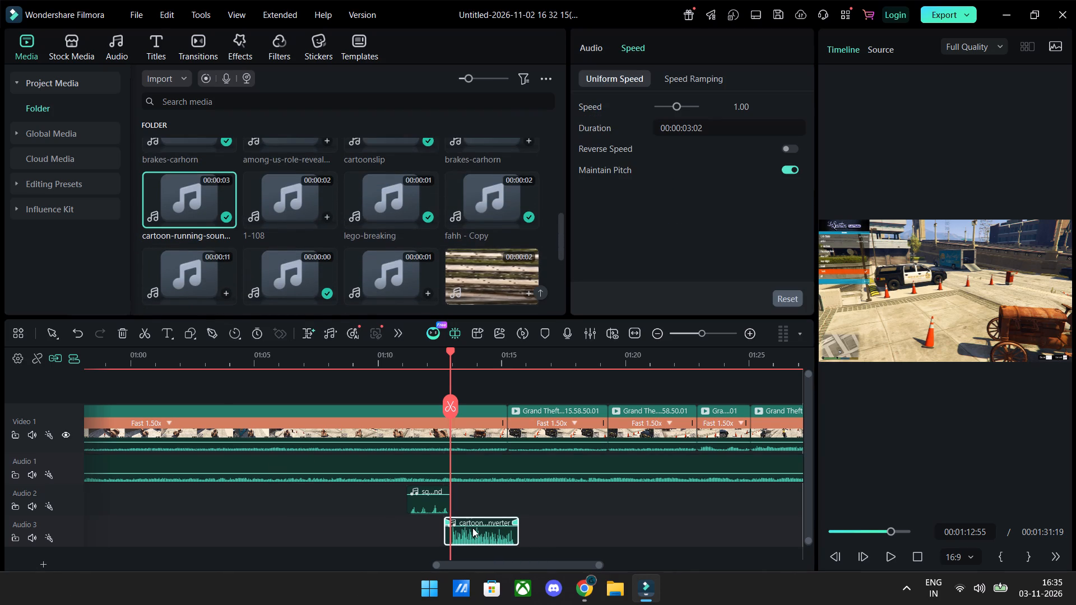
pyautogui.click(472, 528)
pyautogui.click(472, 527)
# Preview the cartoon-running clip, split it at 00:01:14:30 and delete the part after the cut.
pyautogui.press('space')
pyautogui.press('space')
pyautogui.press('space')
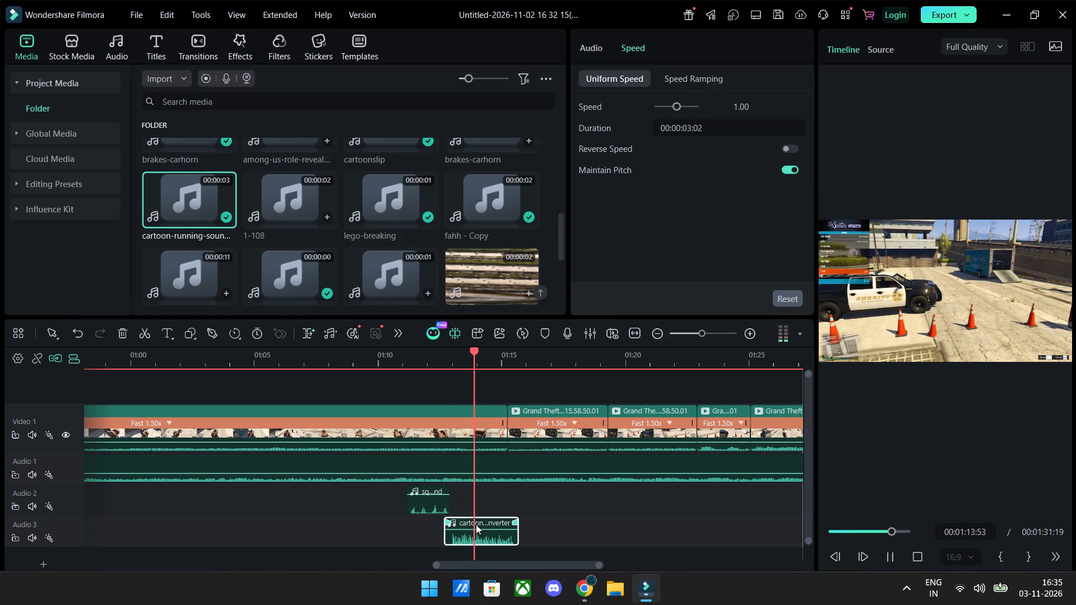
pyautogui.press('space')
pyautogui.press('space')
pyautogui.press('space')
pyautogui.press('space')
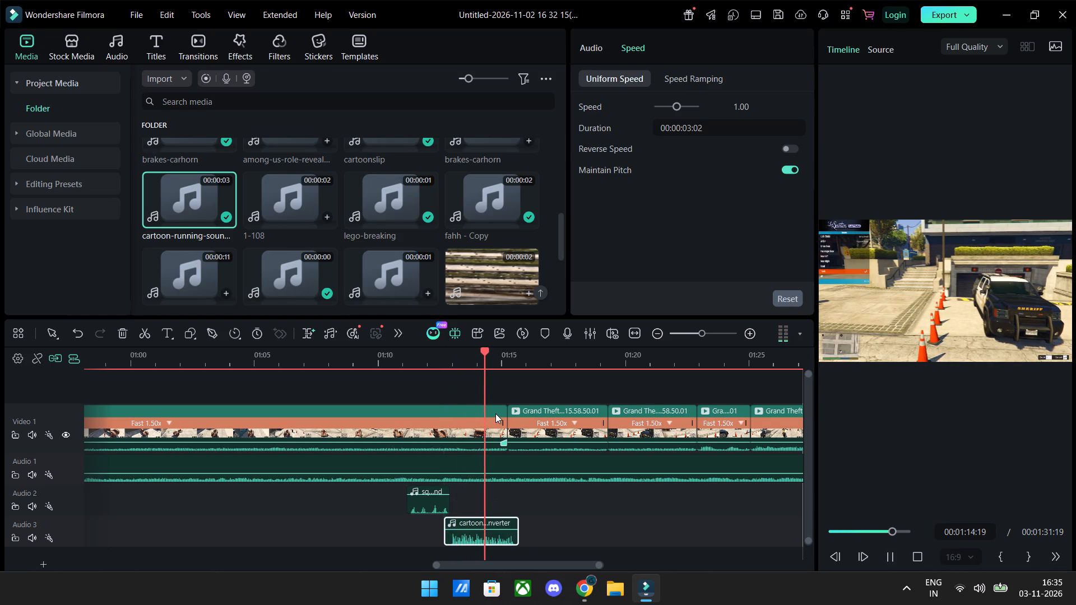
pyautogui.press('space')
pyautogui.click(492, 412)
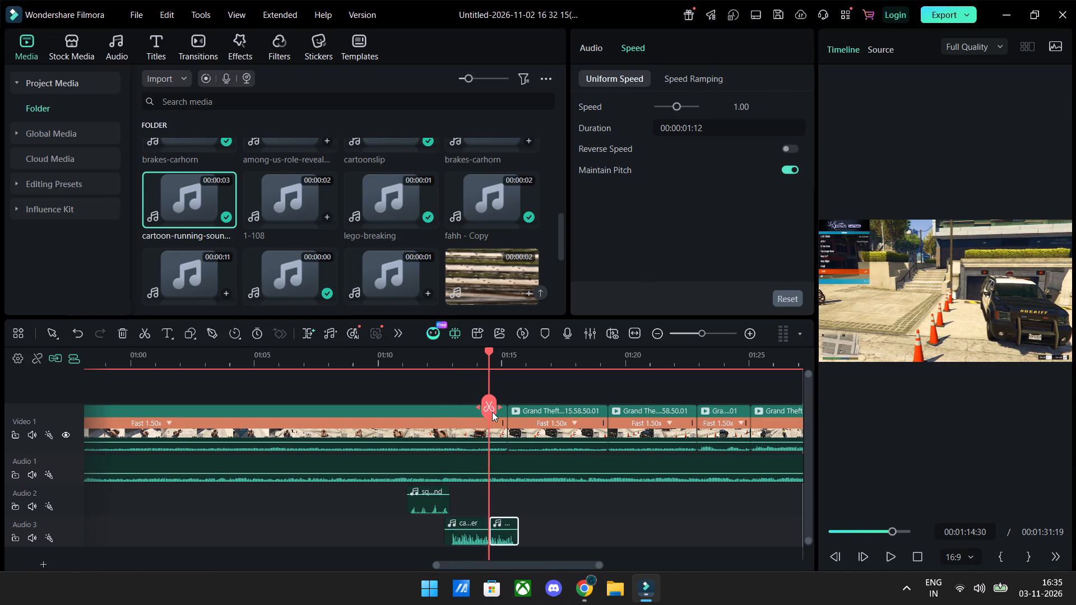
pyautogui.press('BackSpace')
# Add a short fade-out to the end of the trimmed cartoon-running clip on Audio 3.
pyautogui.moveTo(486, 523); pyautogui.dragTo(478, 525)
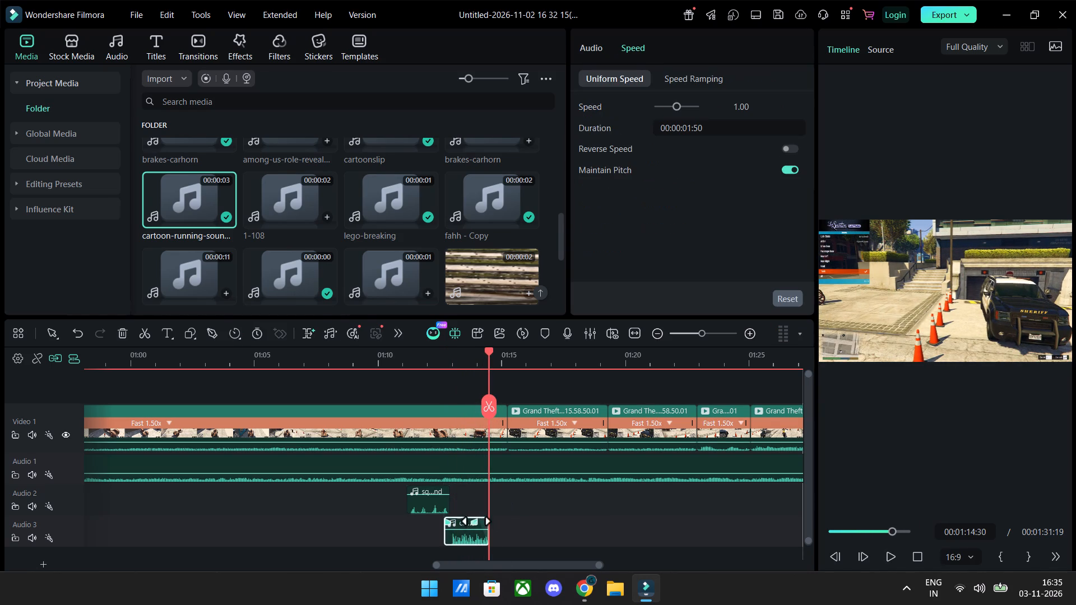
# Place the roblox-walking sound on Audio 2 at about 00:01:15:15, under the video cut, and set its volume to 3.24 dB.
pyautogui.click(416, 358)
pyautogui.press('space')
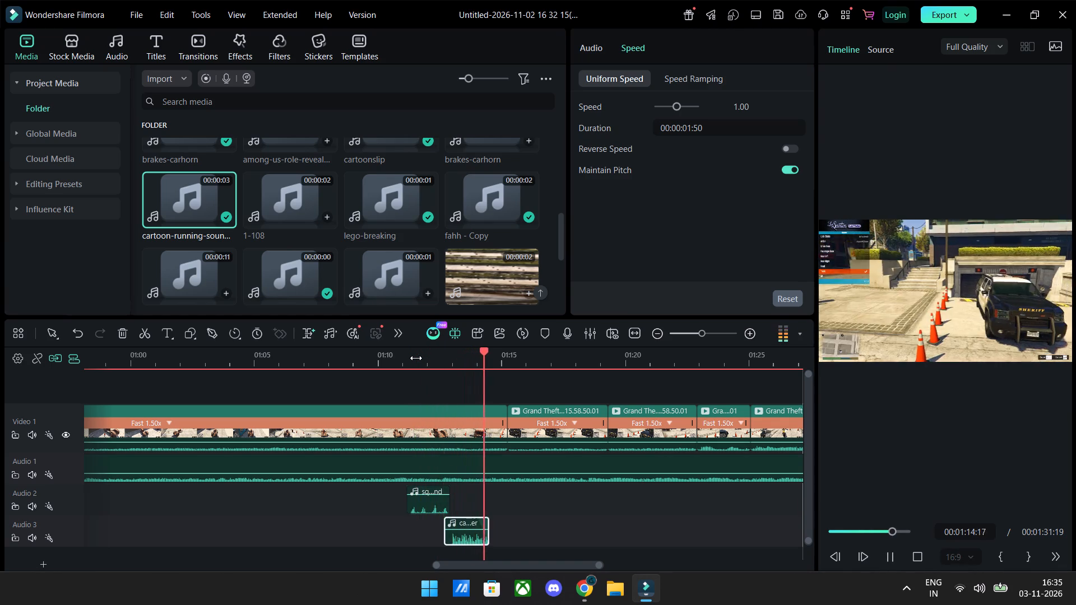
pyautogui.press('space')
pyautogui.press('space')
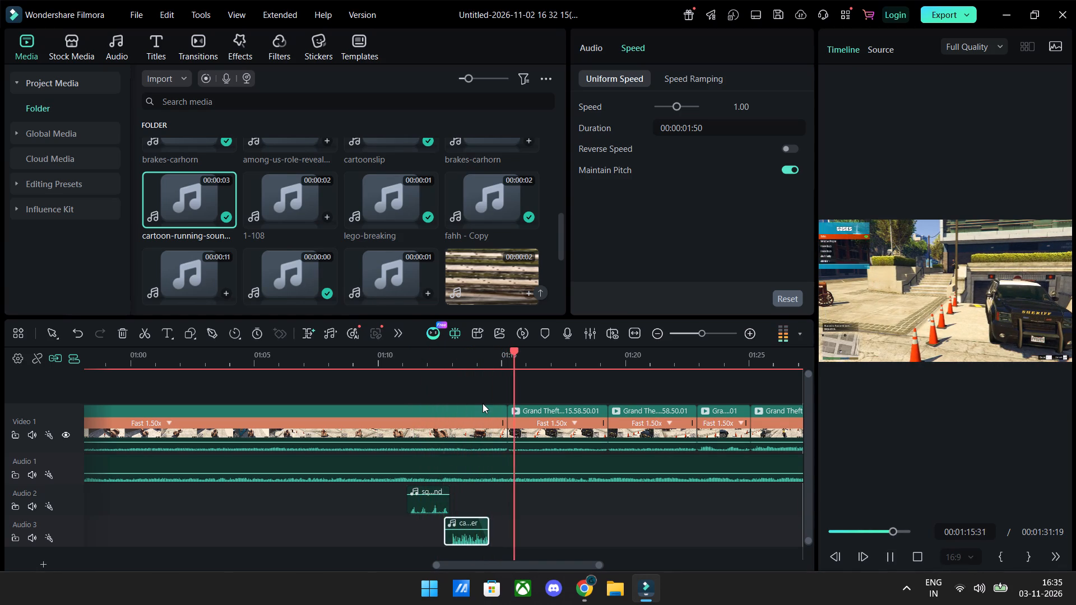
pyautogui.press('space')
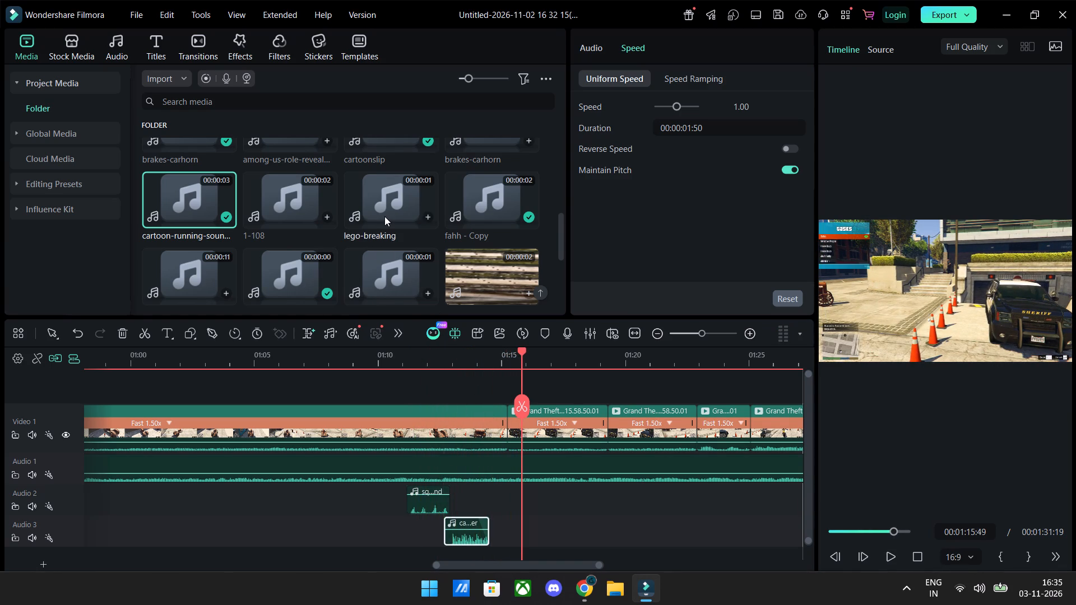
pyautogui.scroll(3, 384, 216)
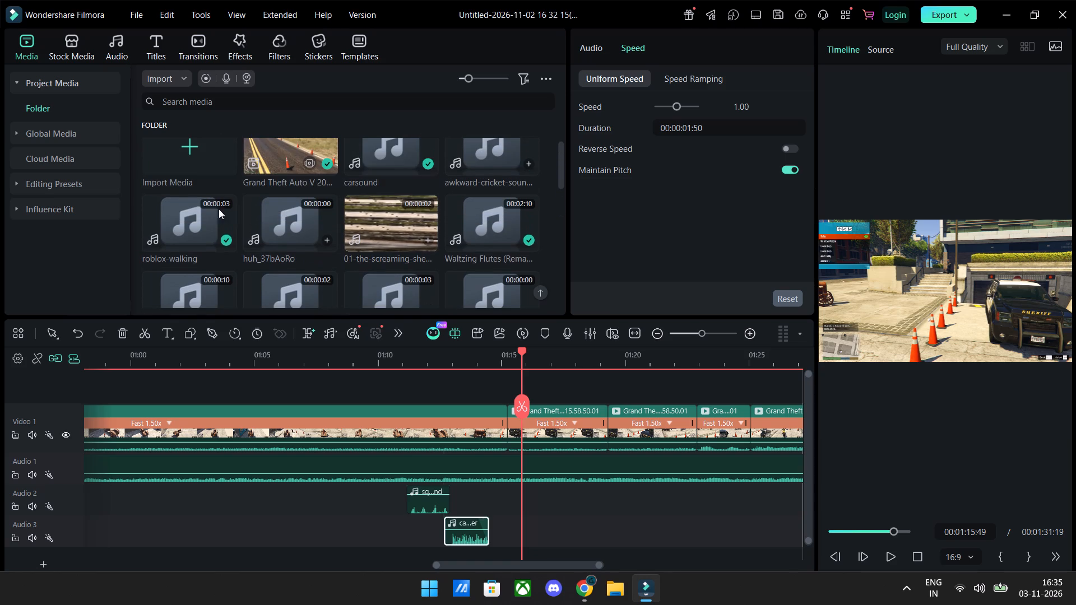
pyautogui.moveTo(179, 222); pyautogui.dragTo(505, 503)
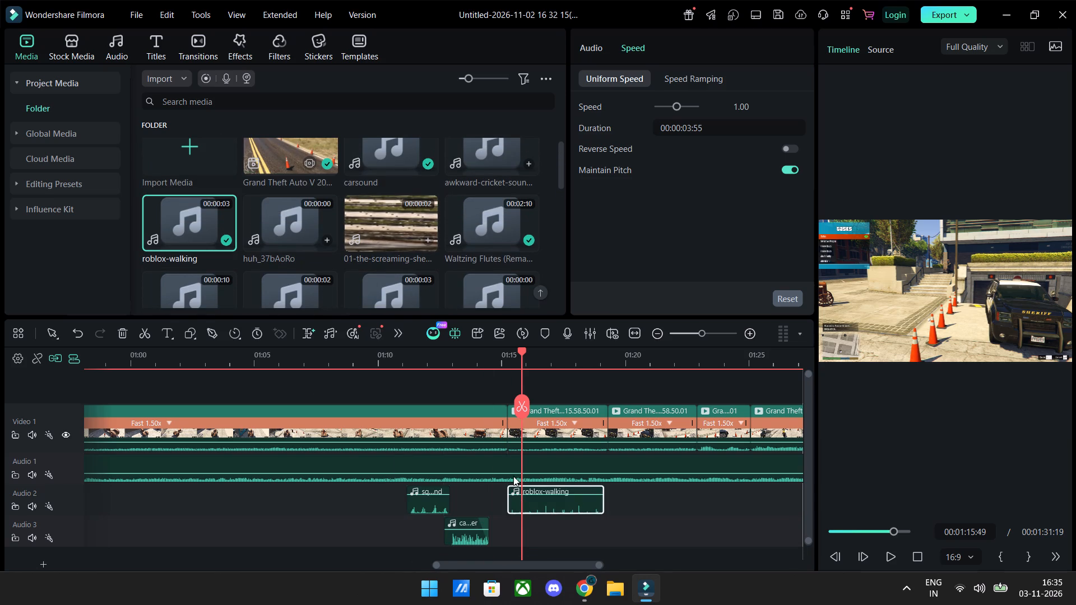
pyautogui.click(492, 351)
pyautogui.press('space')
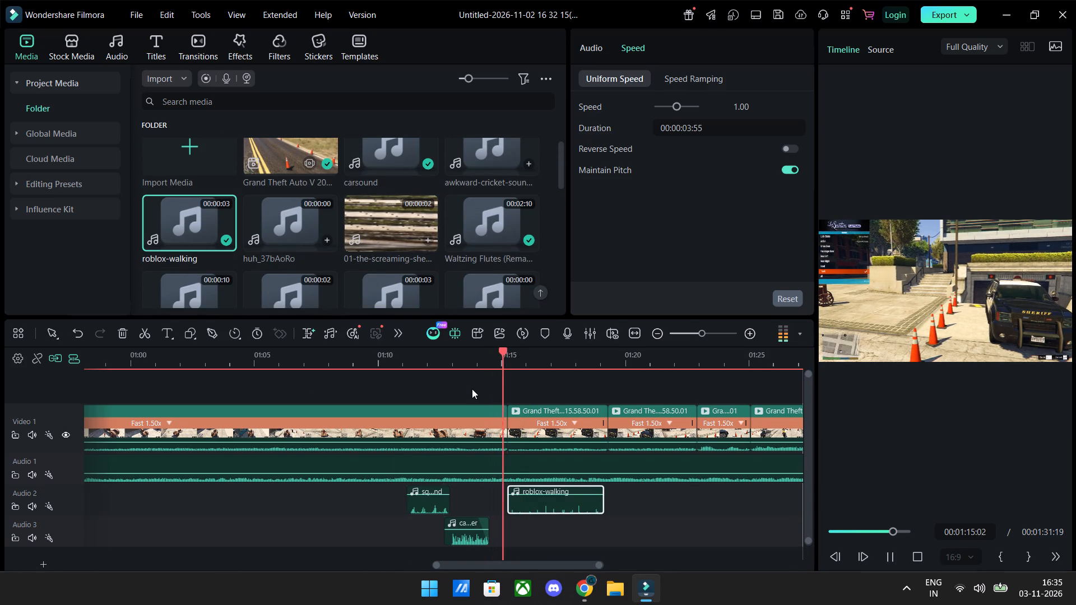
pyautogui.press('space')
pyautogui.click(542, 495)
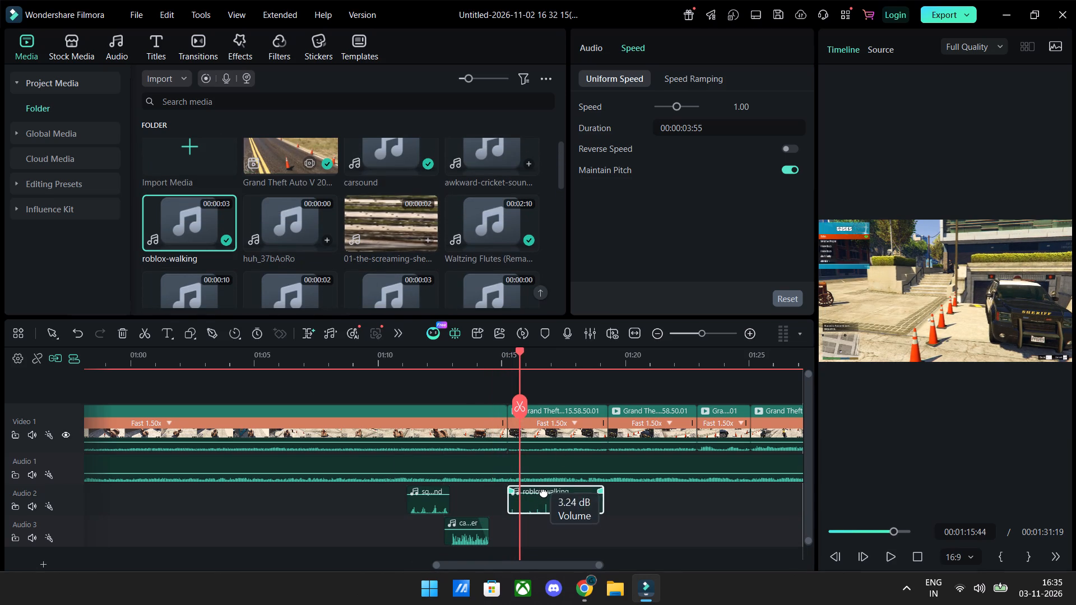
# Preview the roblox-walking clip, split it at 00:01:18:02 and delete the part after the cut.
pyautogui.press('space')
pyautogui.press('space')
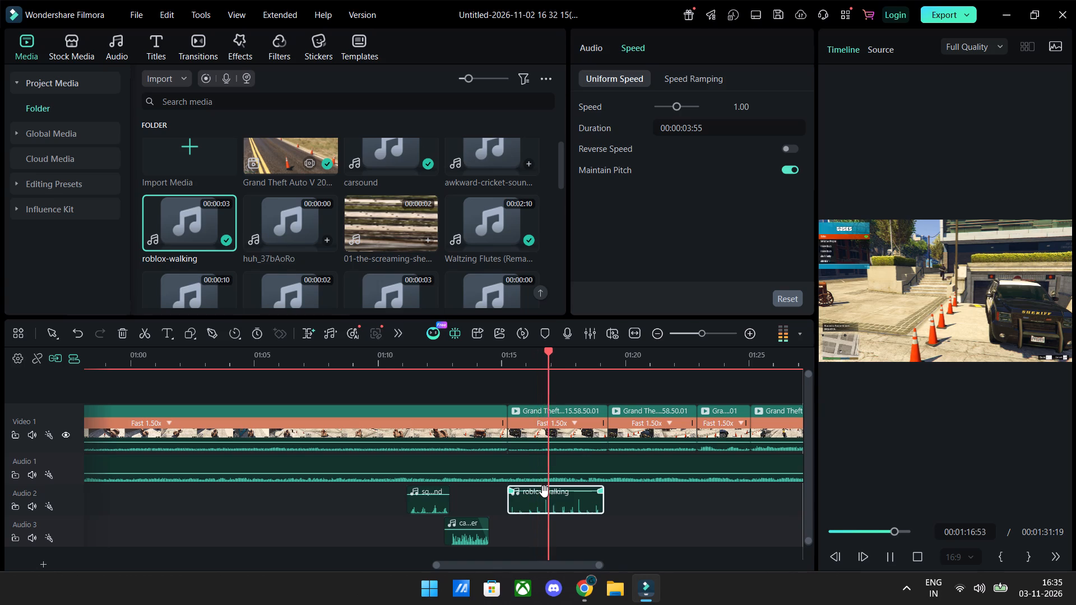
pyautogui.press('space')
pyautogui.press('space')
pyautogui.press('space')
pyautogui.press('space')
pyautogui.press('space')
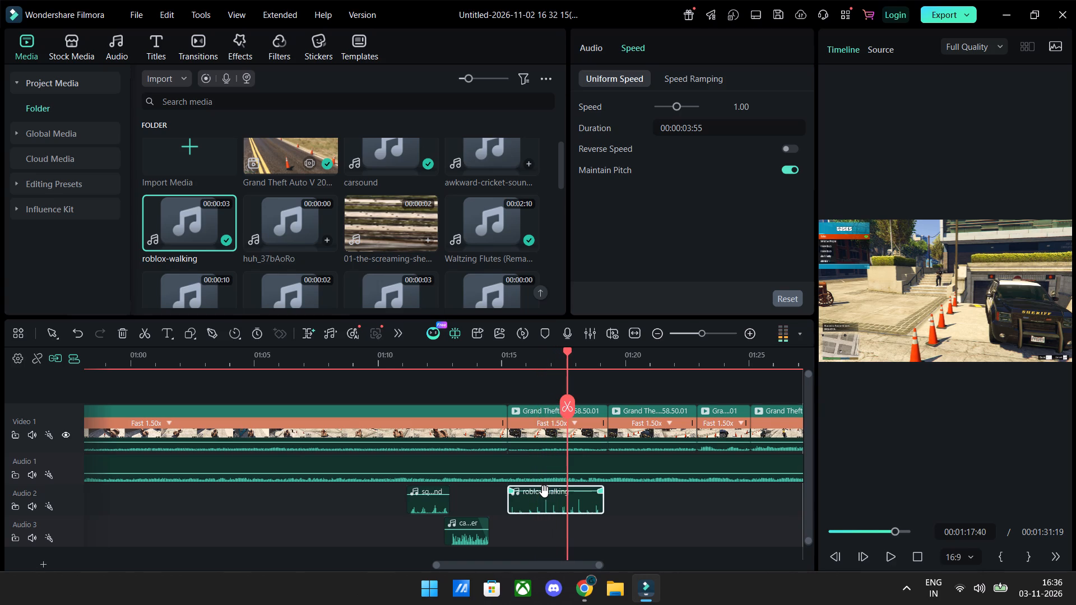
pyautogui.press('space')
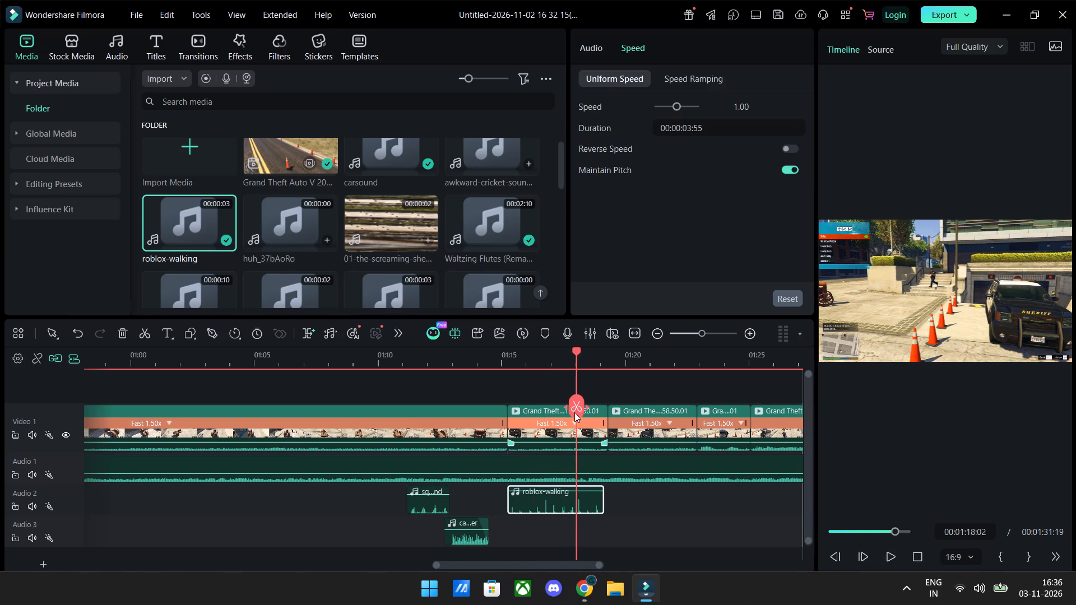
pyautogui.click(578, 408)
pyautogui.press('BackSpace')
# Place the walking sound on Audio 3 at about 00:01:17:00, overlapping the end of the roblox-walking clip, and lower its volume.
pyautogui.scroll(-7, 288, 228)
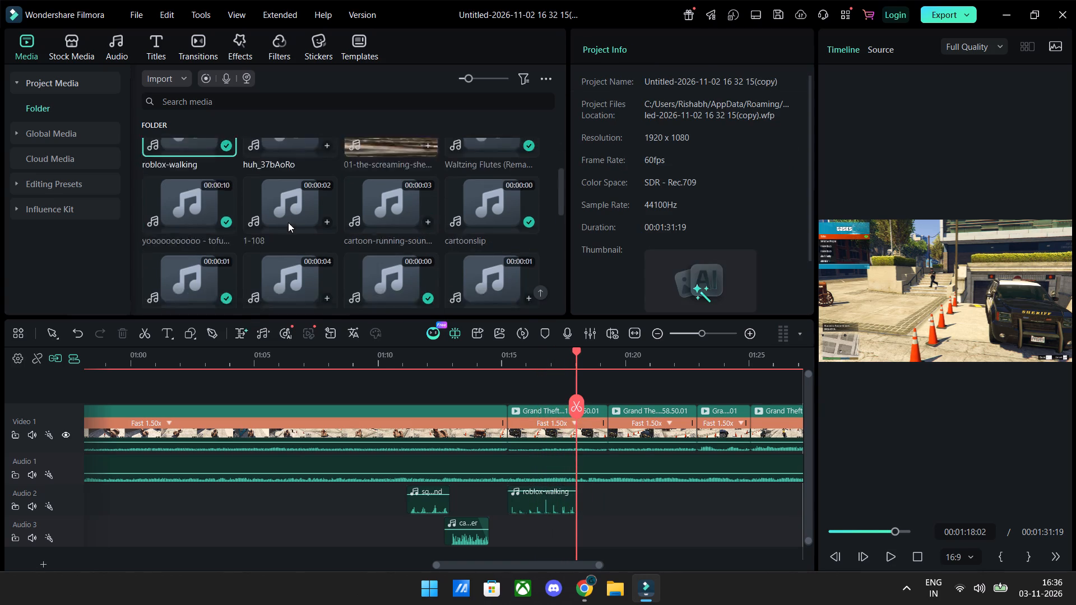
pyautogui.moveTo(363, 264); pyautogui.dragTo(551, 532)
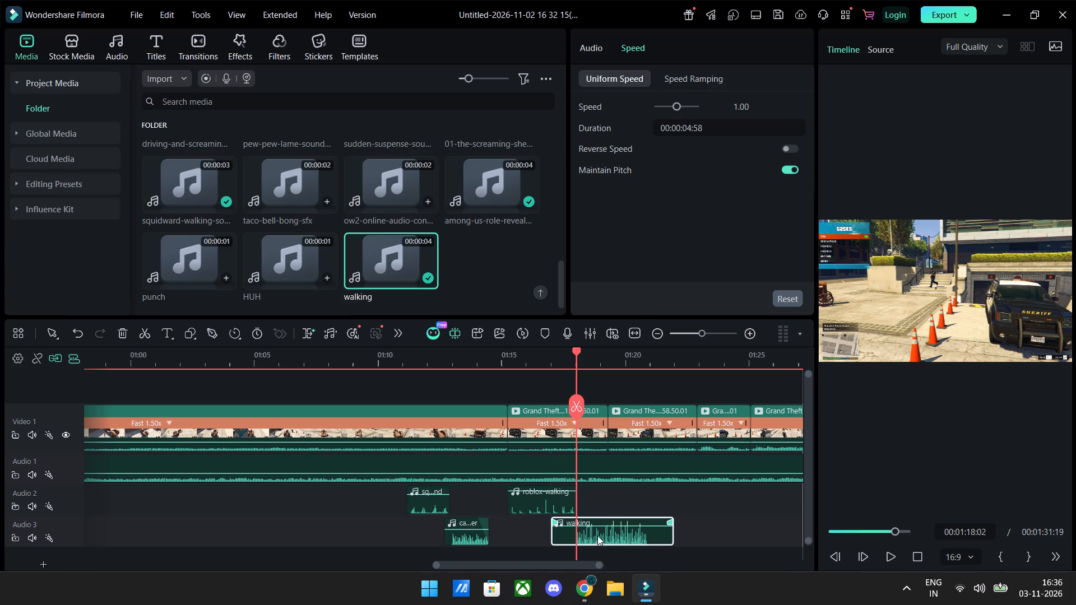
pyautogui.moveTo(596, 525); pyautogui.dragTo(598, 530)
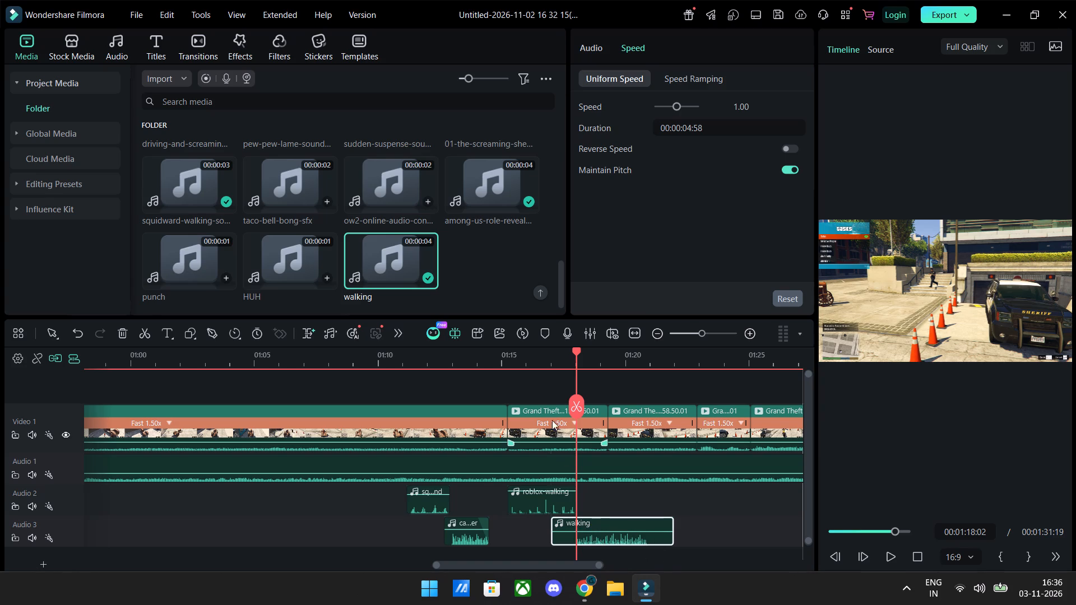
# Preview the walking clip on Audio 3, split it at 00:01:19:22 and delete the part after the cut.
pyautogui.click(540, 353)
pyautogui.press('space')
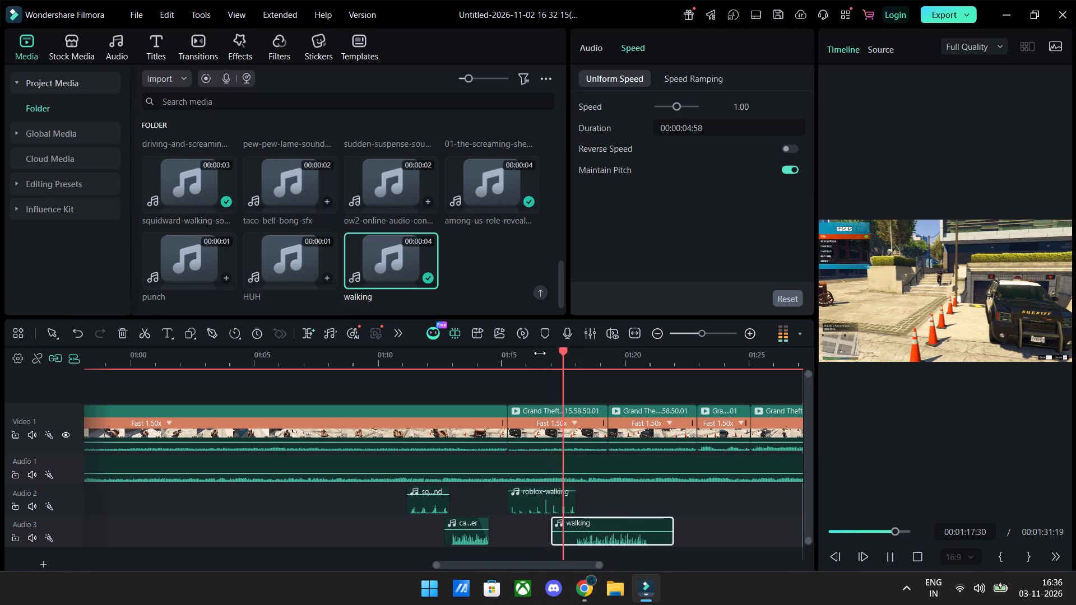
pyautogui.press('space')
pyautogui.press('space')
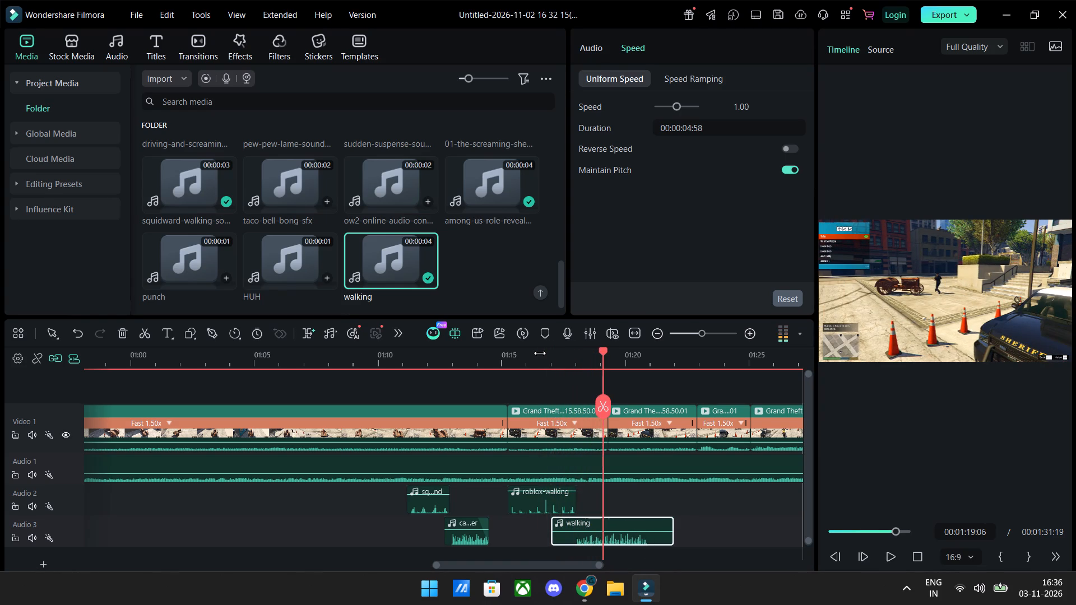
pyautogui.press('space')
pyautogui.press('space')
pyautogui.press('space')
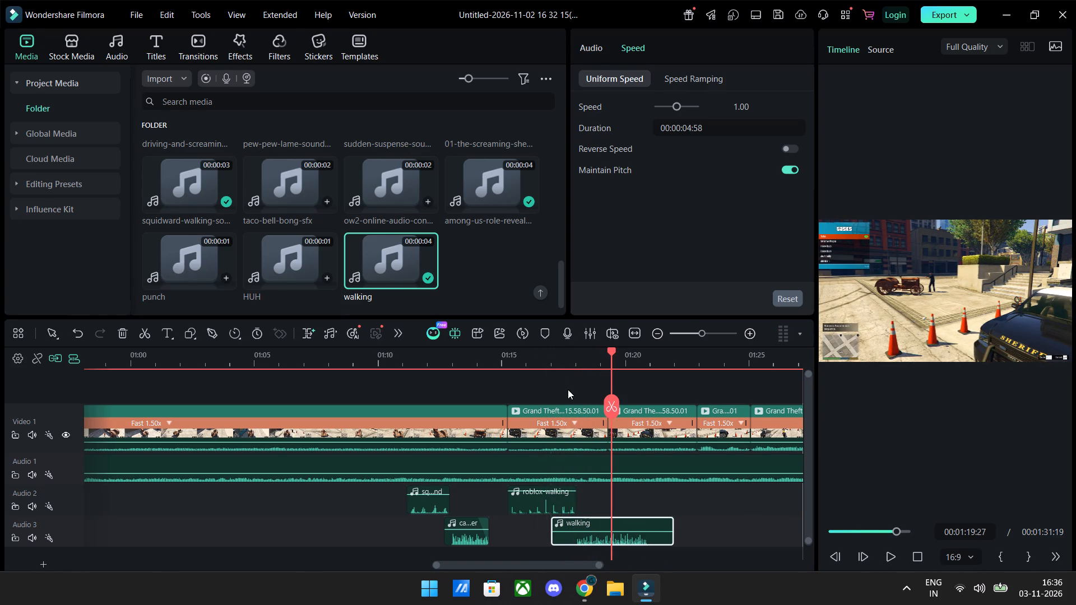
pyautogui.press('Left')
pyautogui.press('Left')
pyautogui.press('Left')
pyautogui.press('Left')
pyautogui.press('Left')
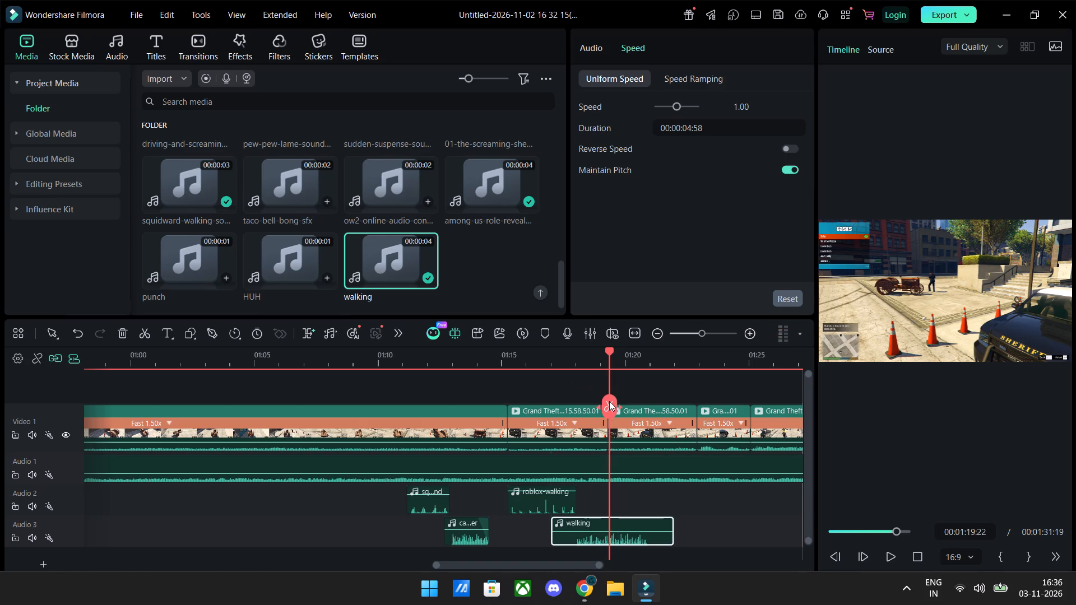
pyautogui.click(609, 401)
pyautogui.press('BackSpace')
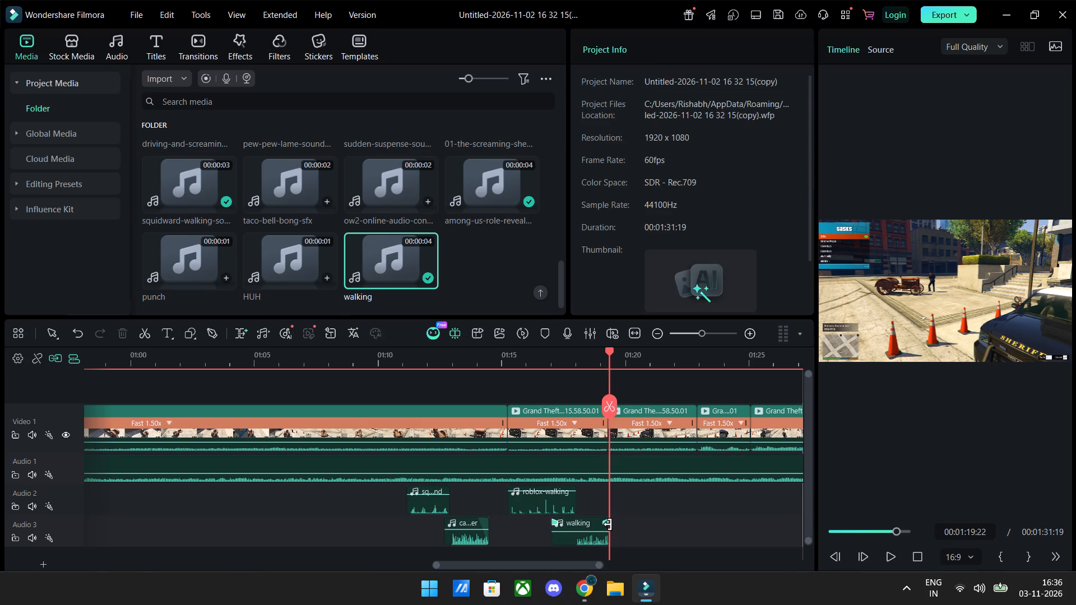
# Add a short fade-out to the end of the trimmed walking clip on Audio 3 and preview it.
pyautogui.moveTo(608, 524); pyautogui.dragTo(600, 524)
pyautogui.click(554, 352)
pyautogui.press('space')
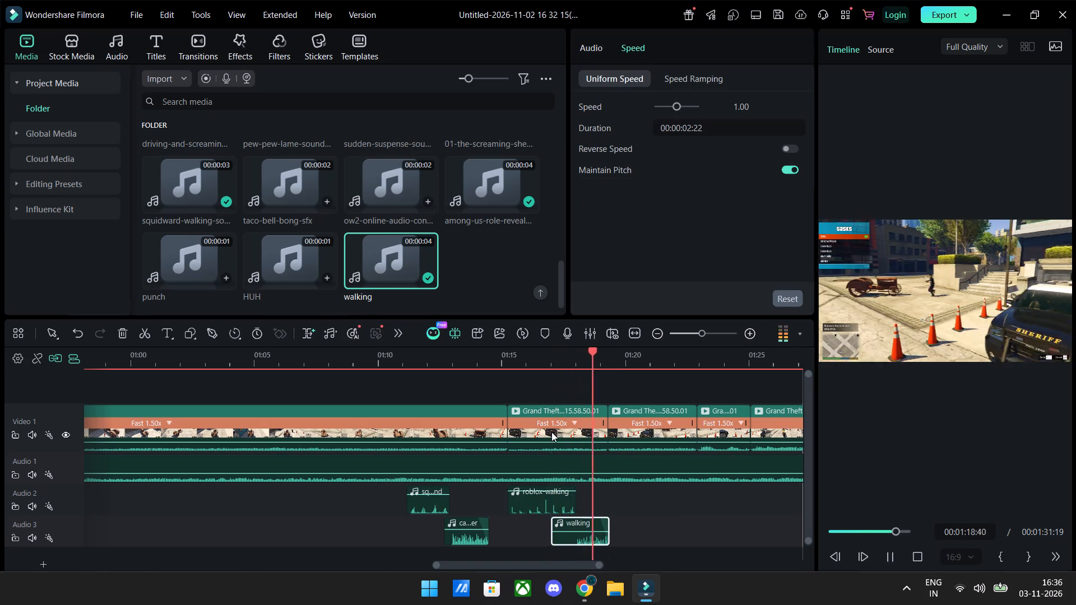
pyautogui.press('space')
# Place the sudden-suspense sound on Audio 2 at about 00:01:19, set its volume to -6.49 dB and preview it.
pyautogui.scroll(2, 341, 182)
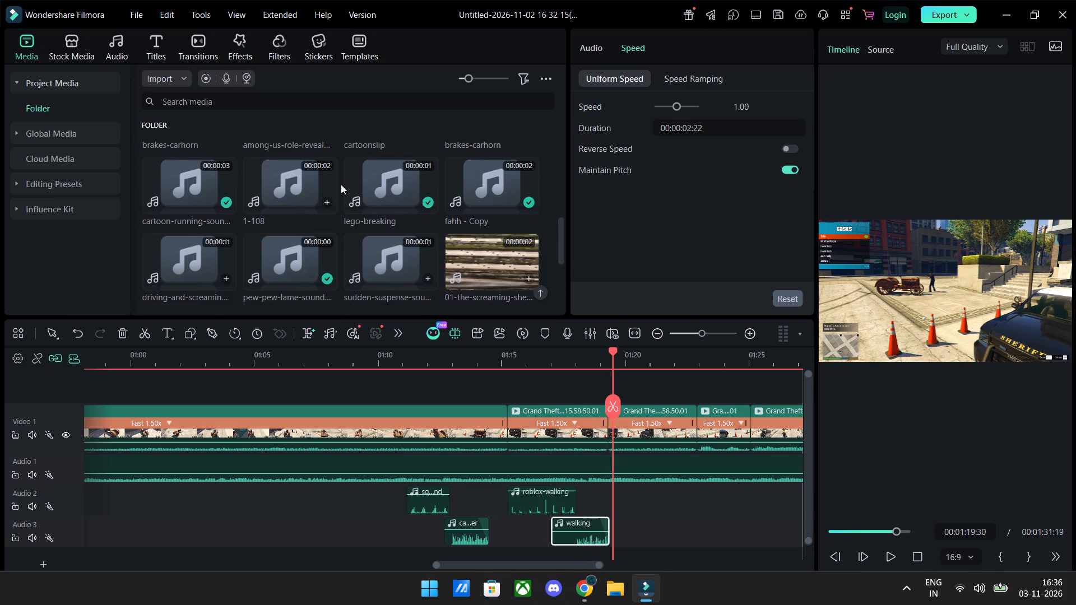
pyautogui.scroll(-1, 416, 248)
pyautogui.moveTo(375, 207); pyautogui.dragTo(587, 509)
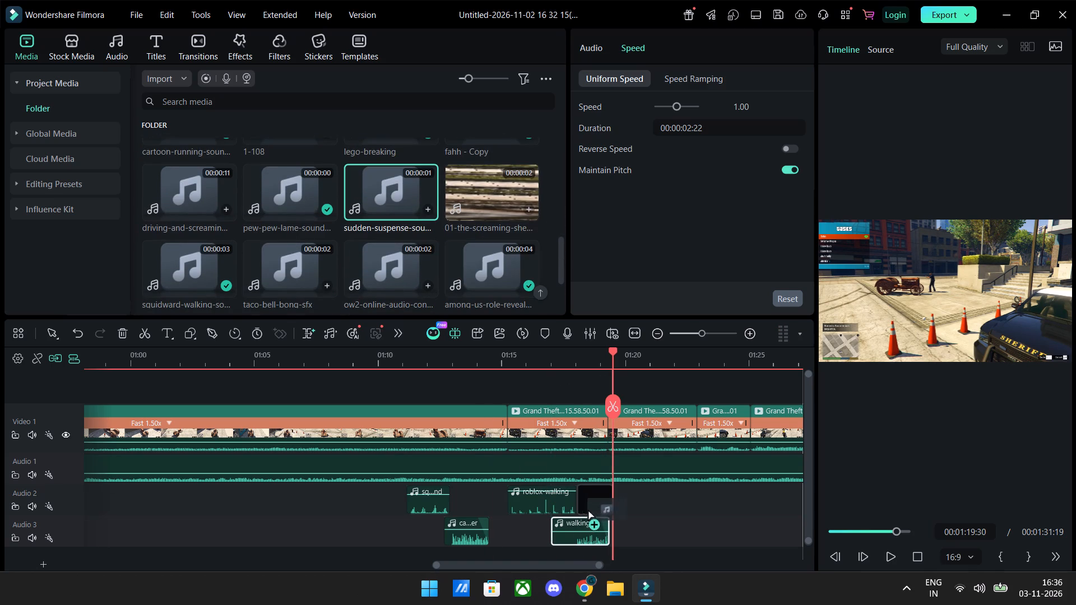
pyautogui.moveTo(587, 509); pyautogui.dragTo(600, 506)
pyautogui.click(616, 494)
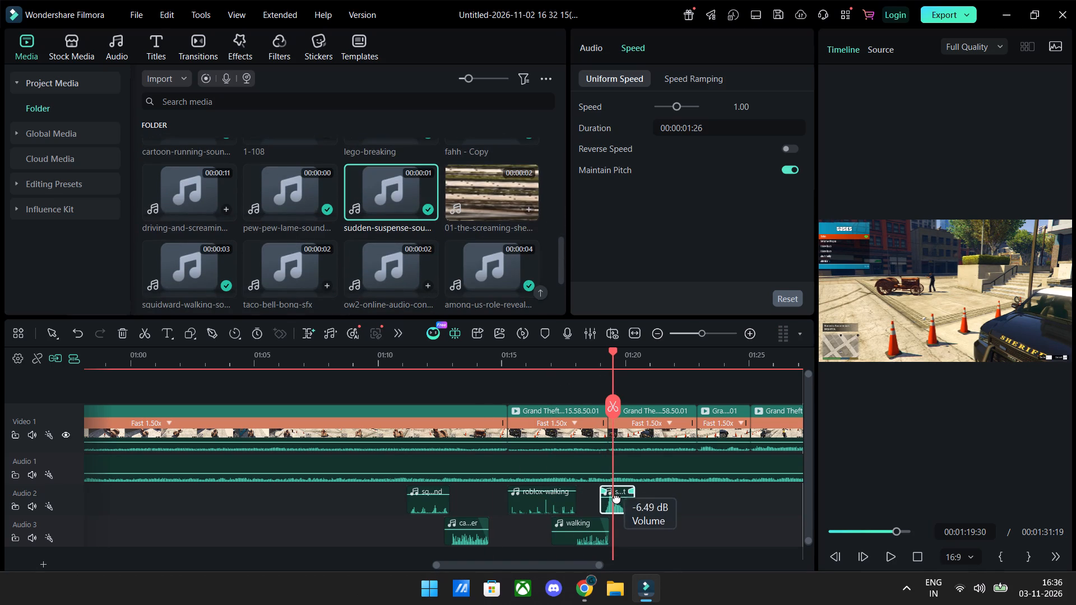
pyautogui.click(580, 364)
pyautogui.press('space')
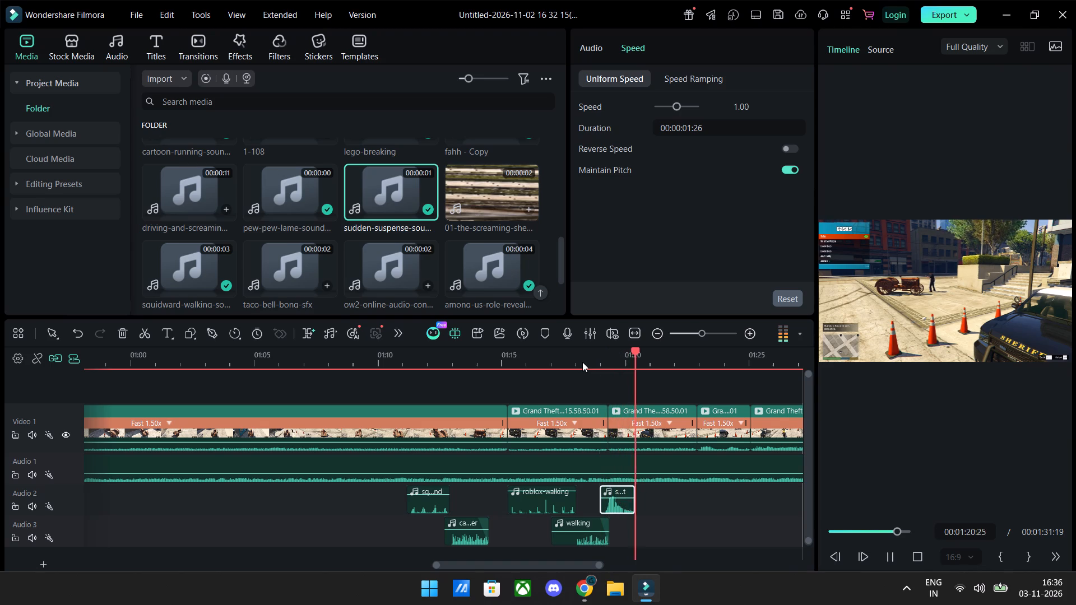
pyautogui.press('space')
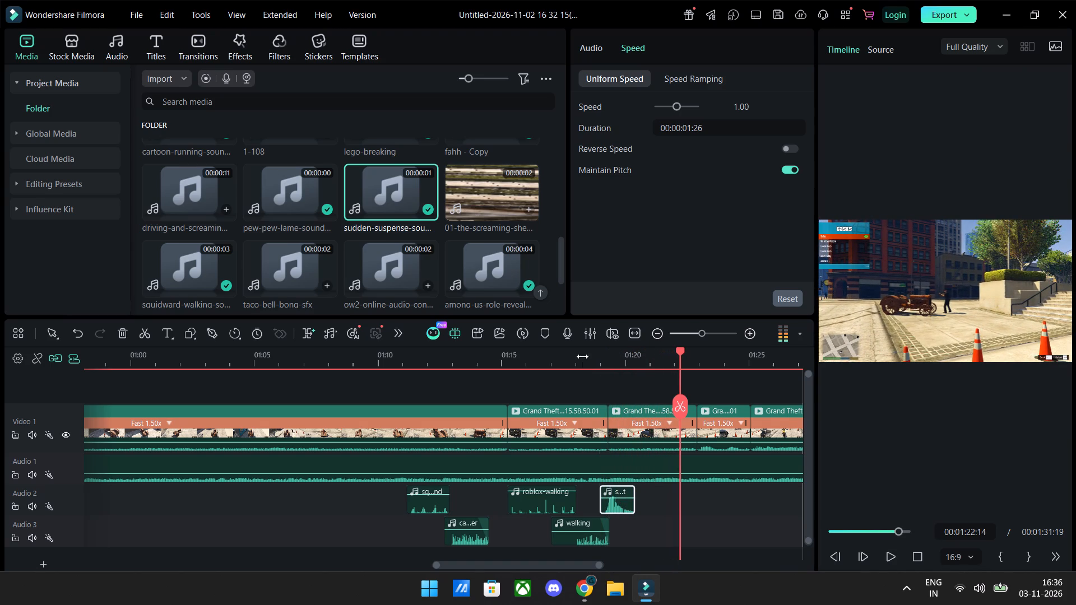
# Place the taco-bell-bong-sfx sound on Audio 2 at about 00:01:22, adjust its volume and preview it.
pyautogui.scroll(-1, 406, 244)
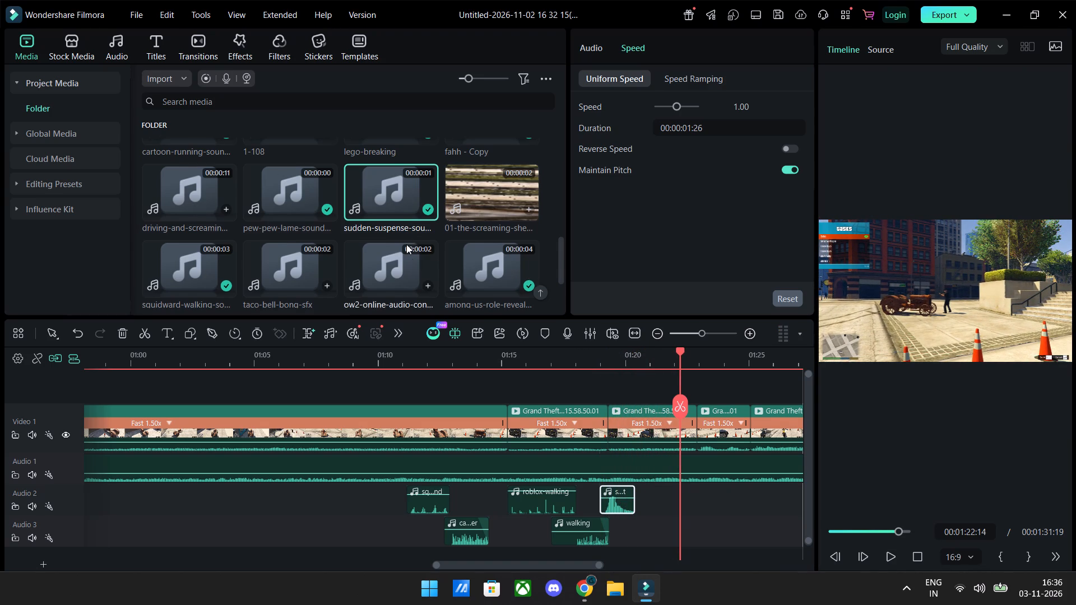
pyautogui.moveTo(269, 175); pyautogui.dragTo(646, 518)
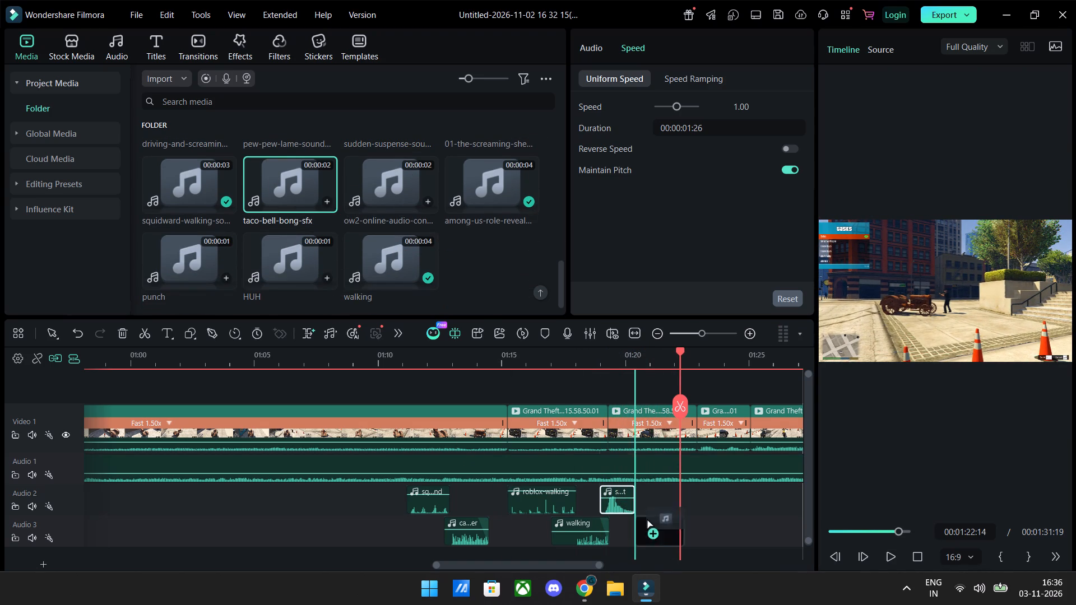
pyautogui.moveTo(646, 518); pyautogui.dragTo(675, 499)
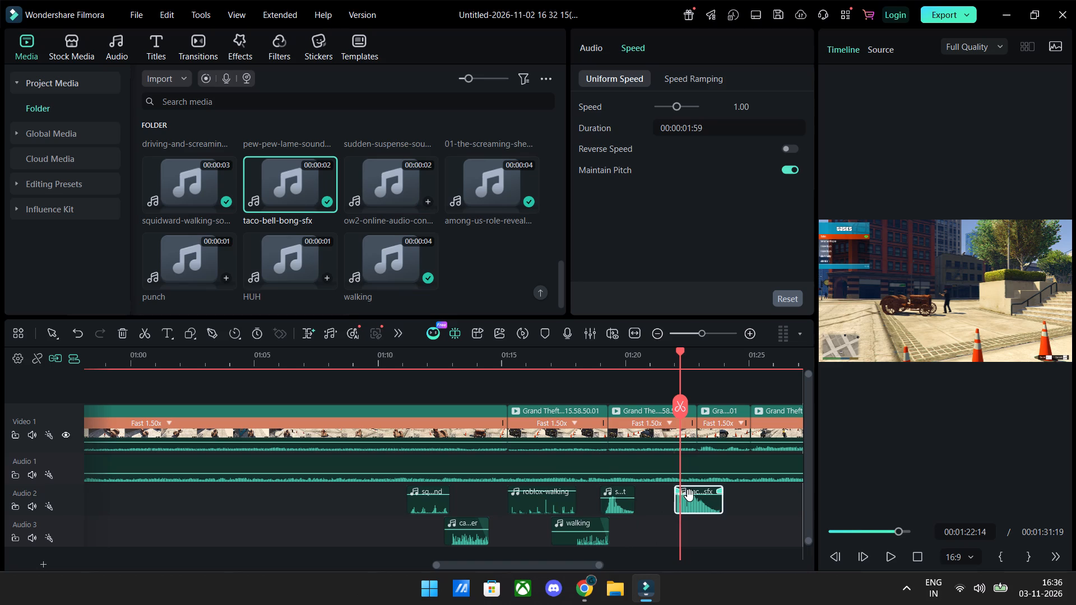
pyautogui.click(689, 495)
pyautogui.click(654, 366)
pyautogui.press('space')
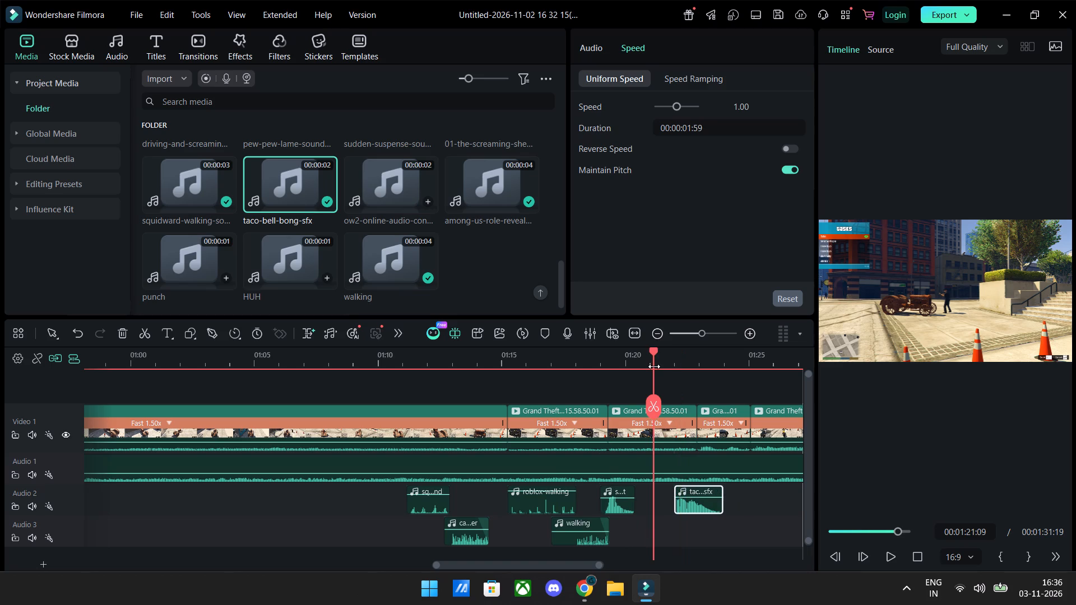
pyautogui.press('space')
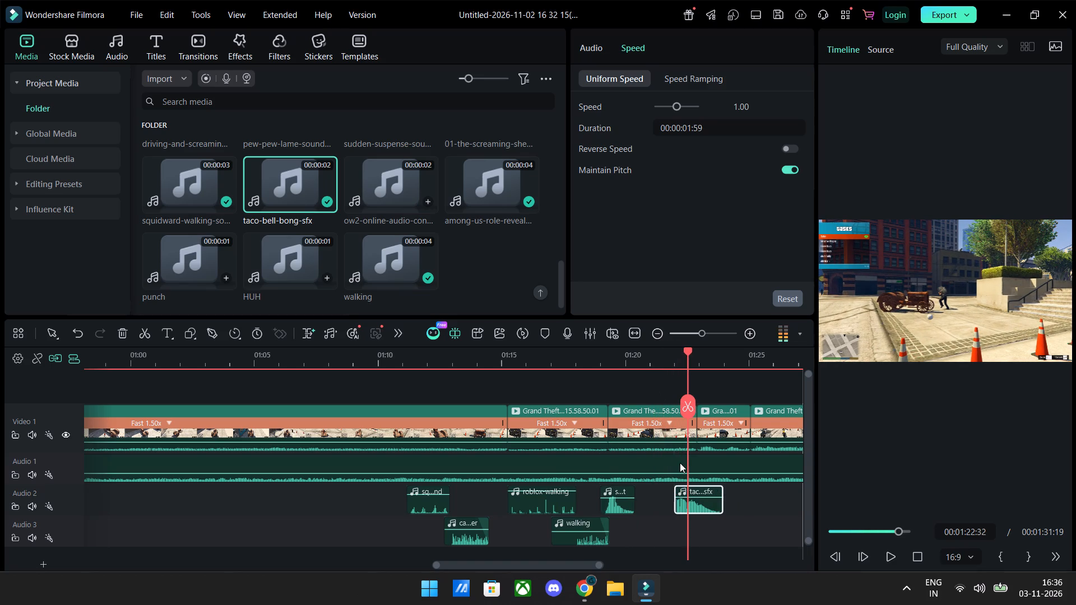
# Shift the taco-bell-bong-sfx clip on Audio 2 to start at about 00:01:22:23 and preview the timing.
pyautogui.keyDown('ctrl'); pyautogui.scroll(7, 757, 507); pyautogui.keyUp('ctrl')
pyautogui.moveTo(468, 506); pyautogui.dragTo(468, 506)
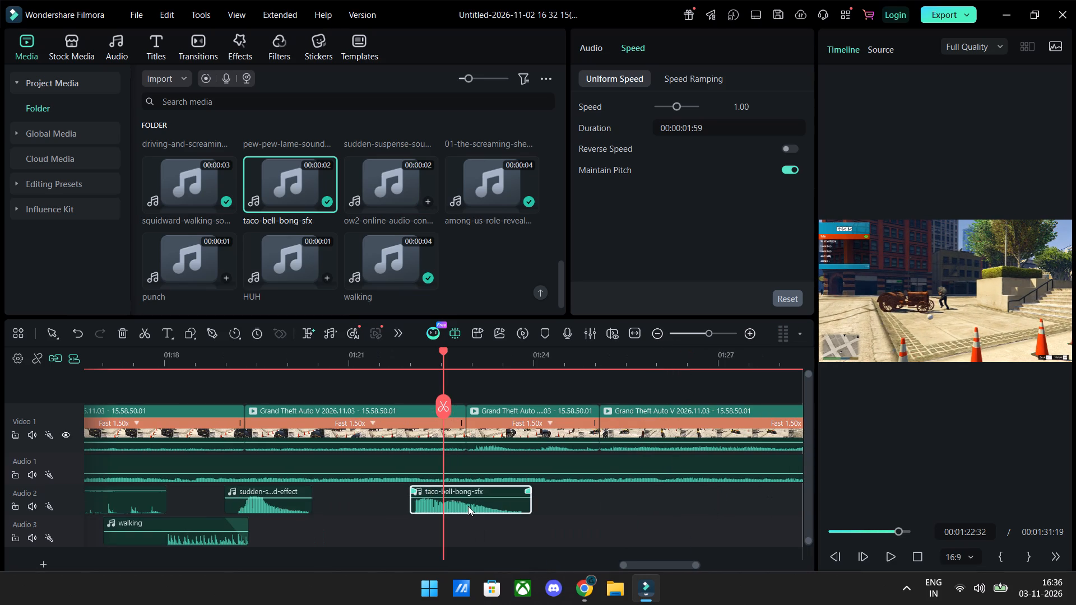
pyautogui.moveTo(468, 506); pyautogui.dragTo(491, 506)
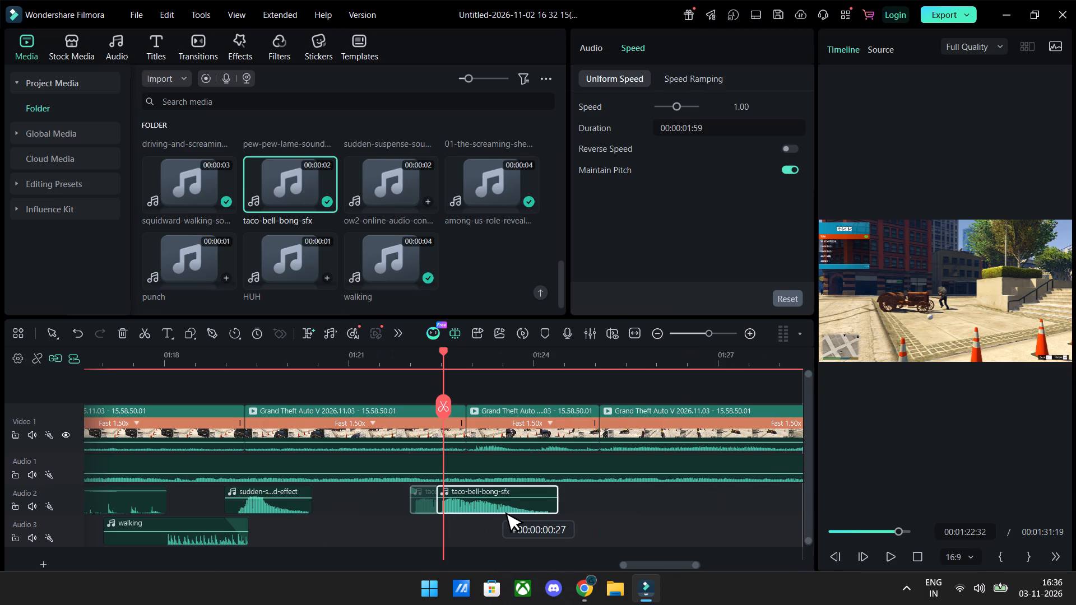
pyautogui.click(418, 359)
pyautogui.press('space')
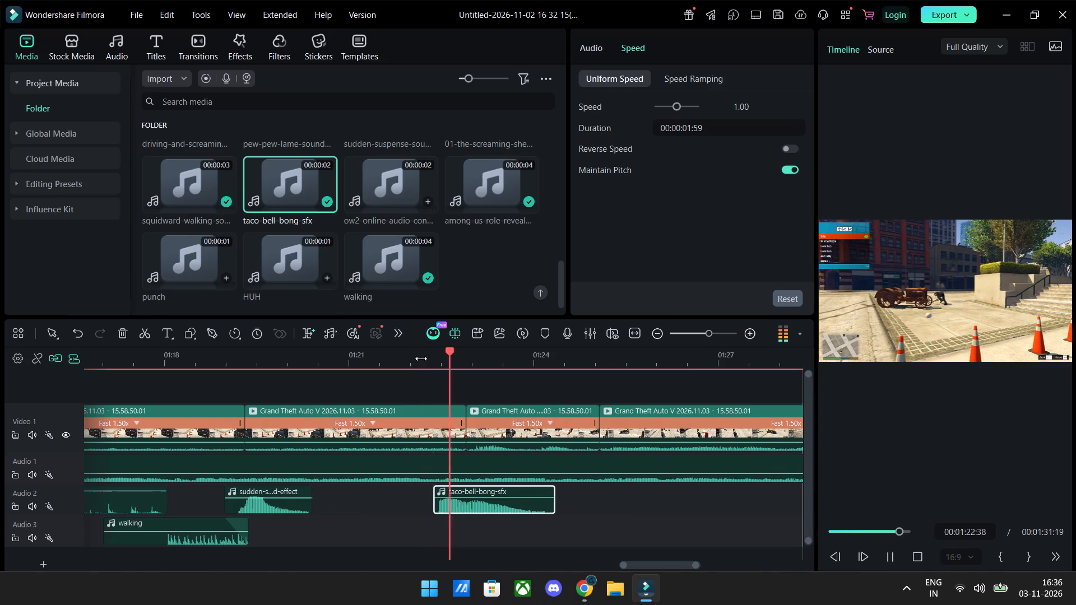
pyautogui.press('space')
# Find the action frame at 00:01:22:15 and move the taco-bell-bong-sfx clip to start slightly before it, at about 00:01:22:07.
pyautogui.press('Left')
pyautogui.press('Left')
pyautogui.press('Left')
pyautogui.press('Left')
pyautogui.press('Left')
pyautogui.press('Left')
pyautogui.press('Left')
pyautogui.press('Left')
pyautogui.press('Left')
pyautogui.press('Left')
pyautogui.press('Left')
pyautogui.press('Left')
pyautogui.press('Left')
pyautogui.press('Left')
pyautogui.press('Left')
pyautogui.press('Left')
pyautogui.press('Left')
pyautogui.press('Left')
pyautogui.press('Left')
pyautogui.press('Left')
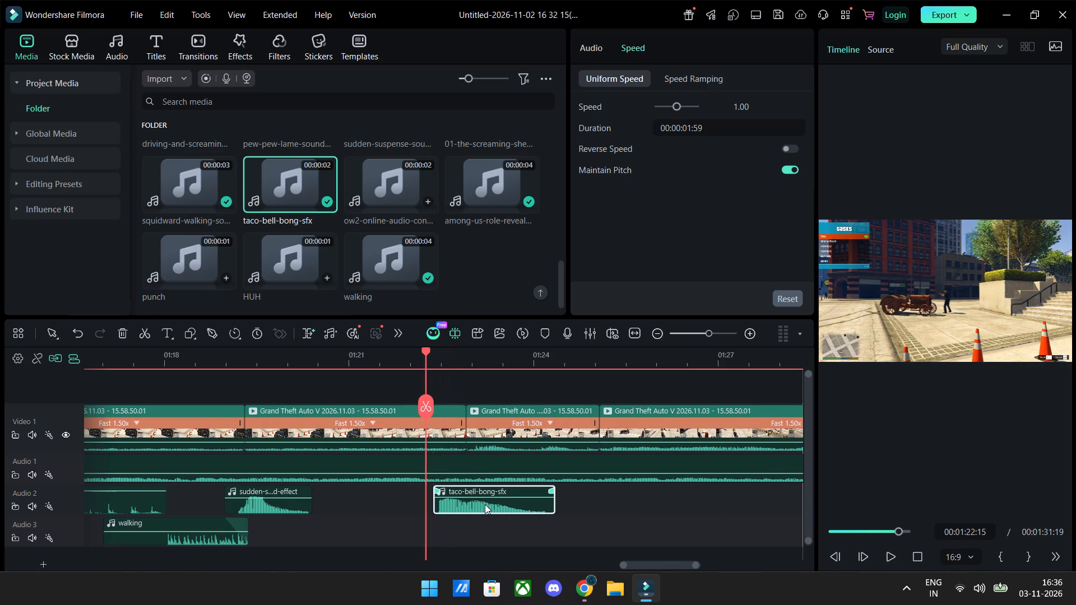
pyautogui.moveTo(479, 506); pyautogui.dragTo(458, 512)
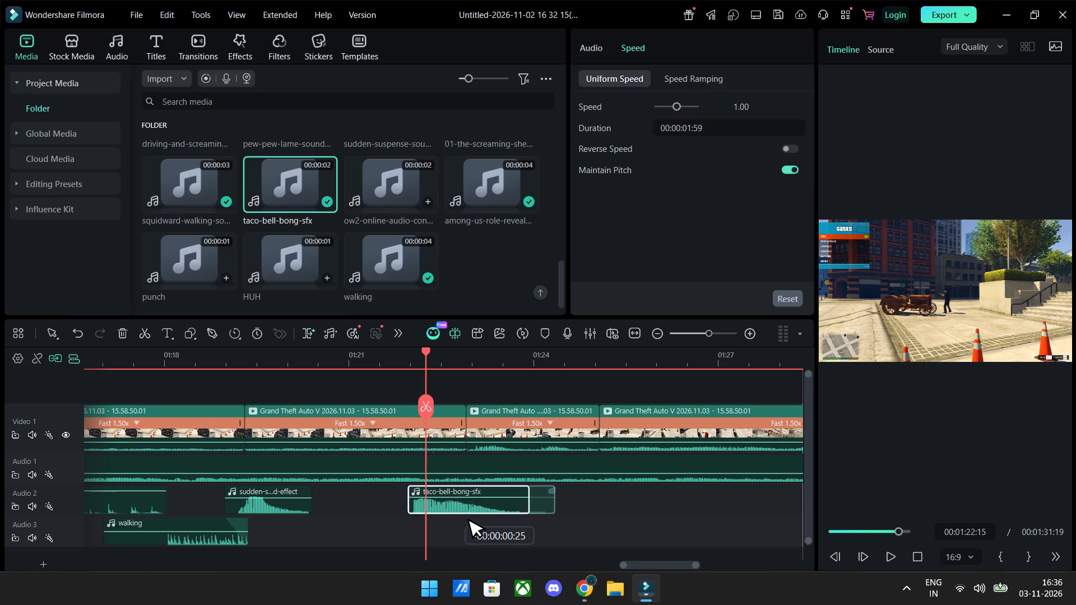
pyautogui.moveTo(458, 512); pyautogui.dragTo(462, 513)
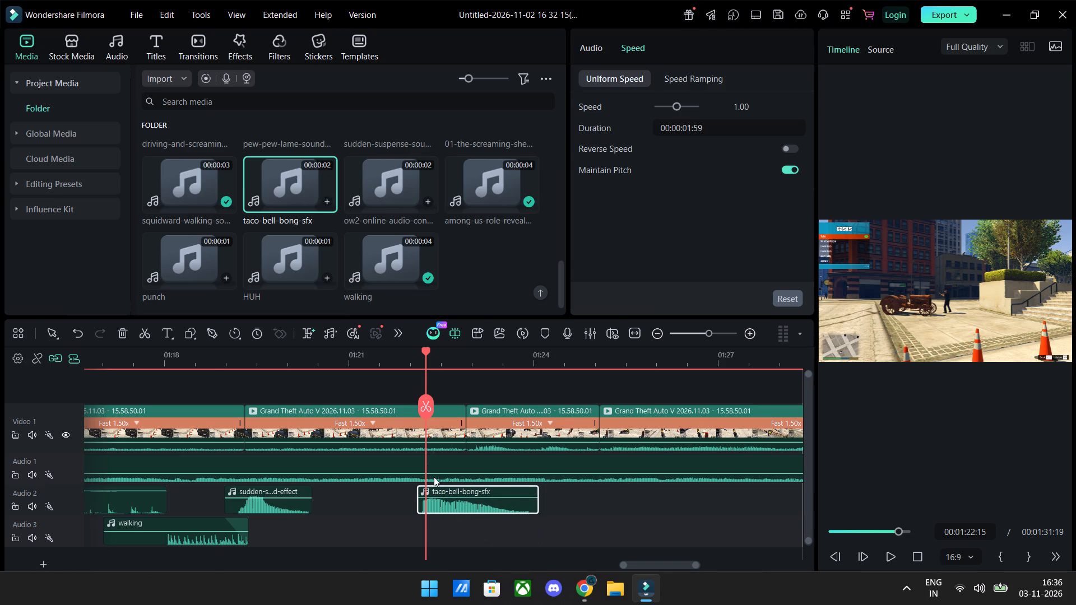
# Preview the taco-bell-bong-sfx timing from about 00:01:21 to the vehicle shot at 00:01:23:12.
pyautogui.click(369, 356)
pyautogui.press('space')
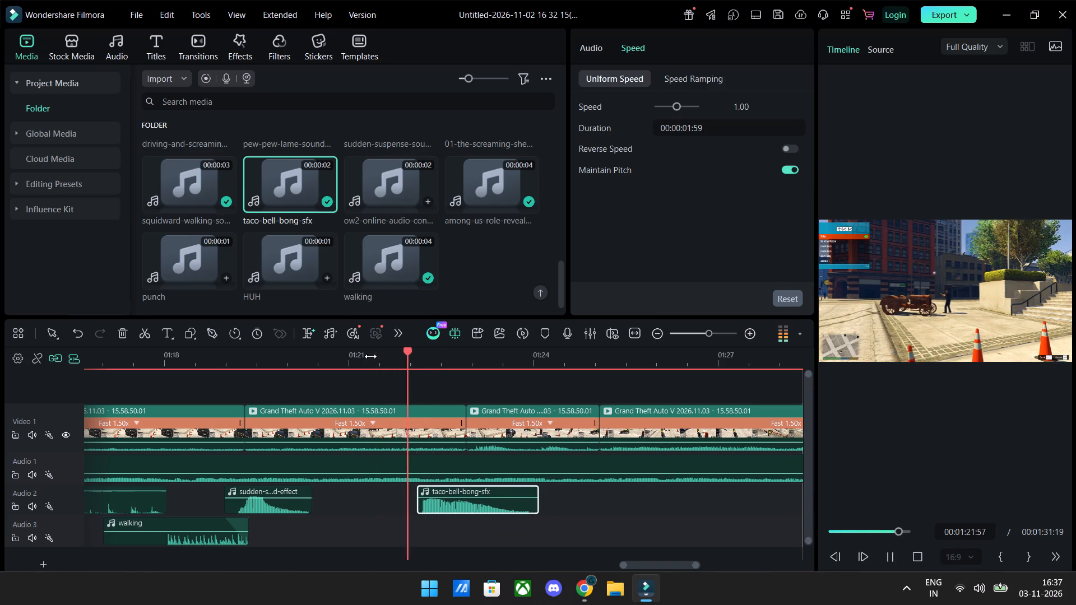
pyautogui.press('space')
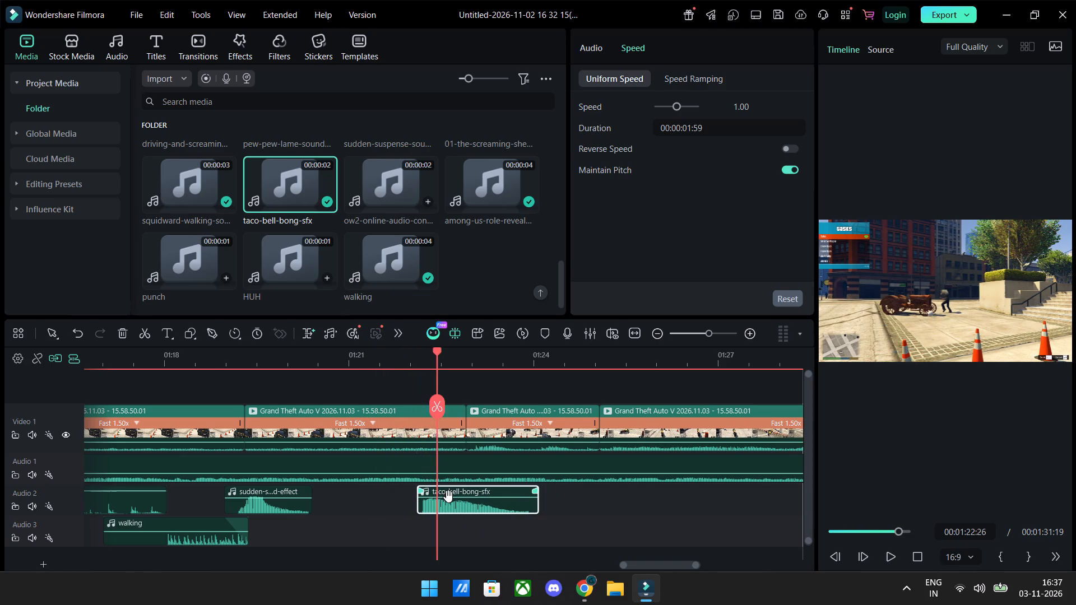
pyautogui.click(448, 496)
pyautogui.press('space')
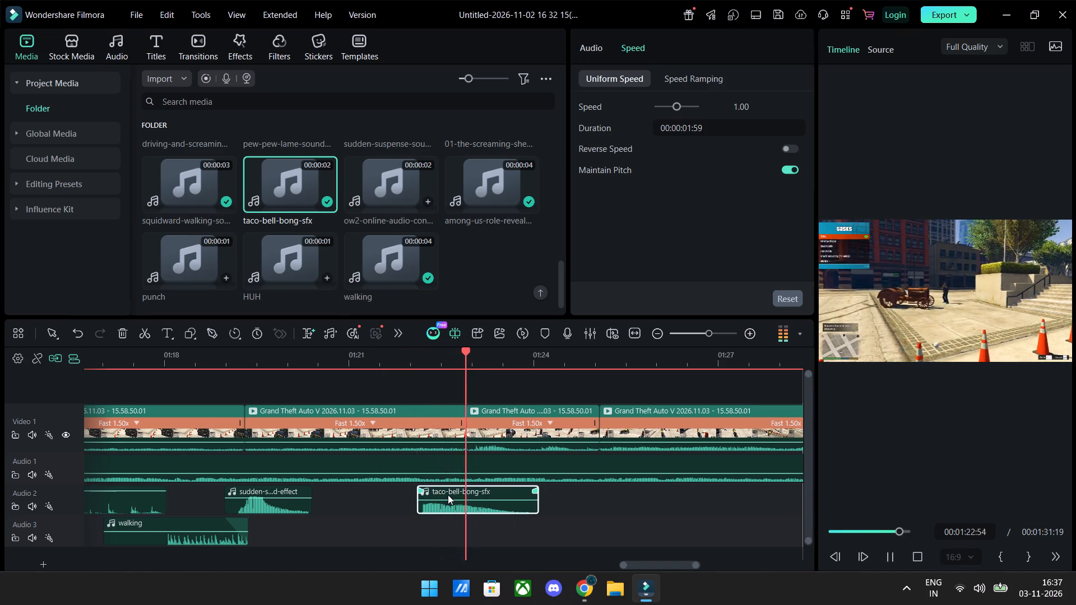
pyautogui.press('space')
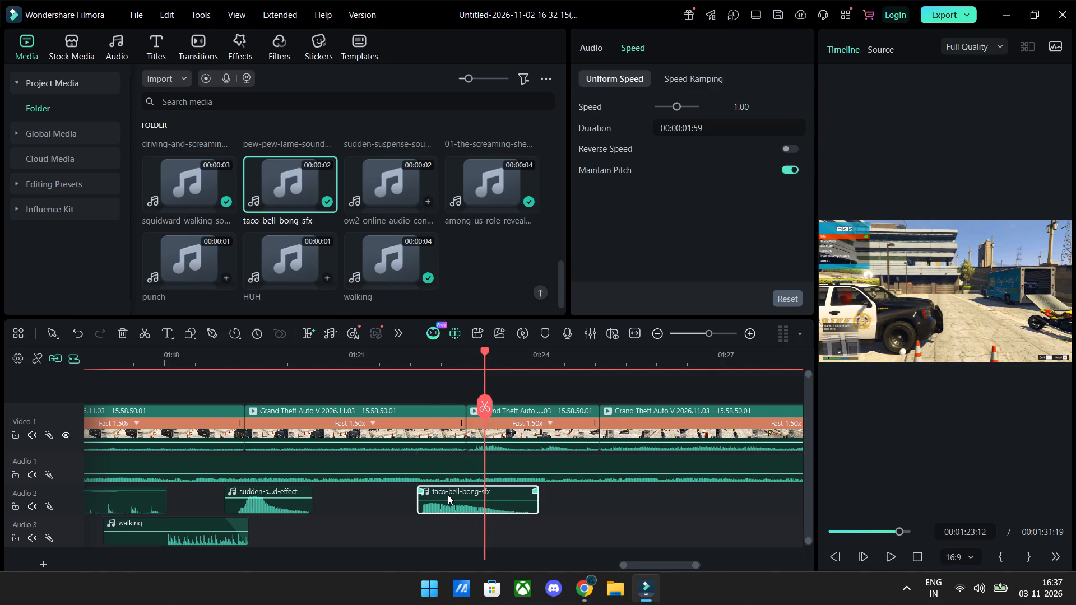
# Place the 01-the-screaming-sheep - Copy sound on Audio 3, starting at about 00:01:23:12, and play on through the following footage.
pyautogui.scroll(7, 379, 238)
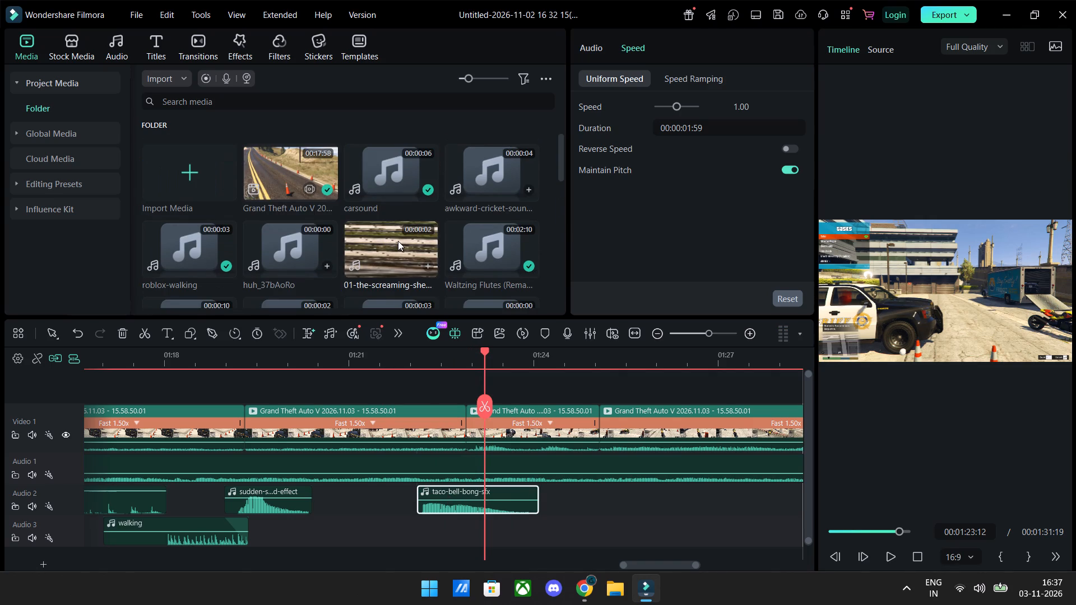
pyautogui.moveTo(398, 241); pyautogui.dragTo(476, 538)
pyautogui.moveTo(499, 536); pyautogui.dragTo(509, 537)
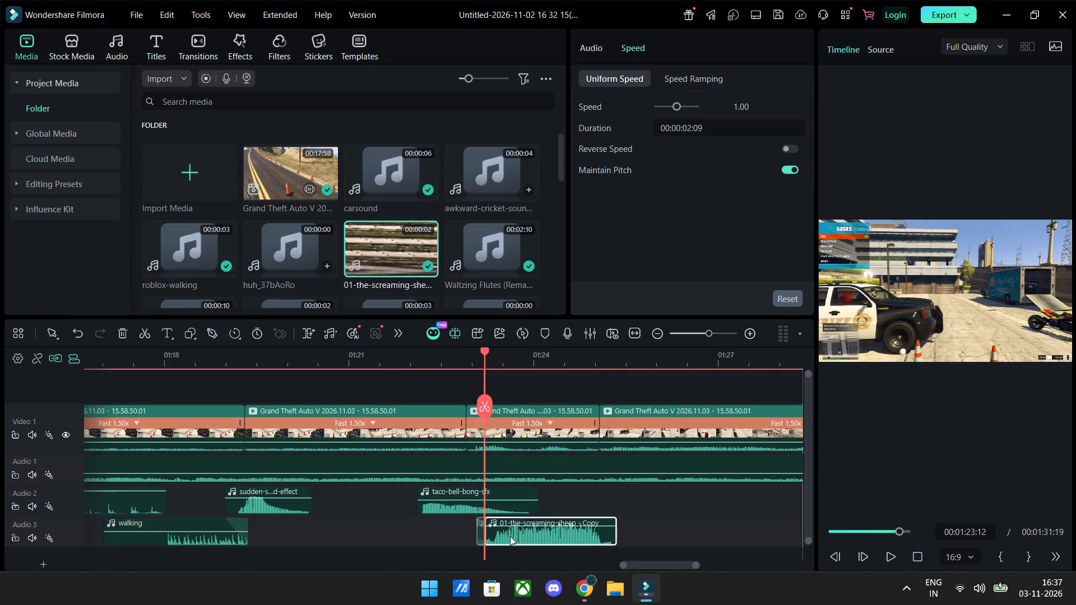
pyautogui.click(516, 529)
pyautogui.click(519, 526)
pyautogui.press('space')
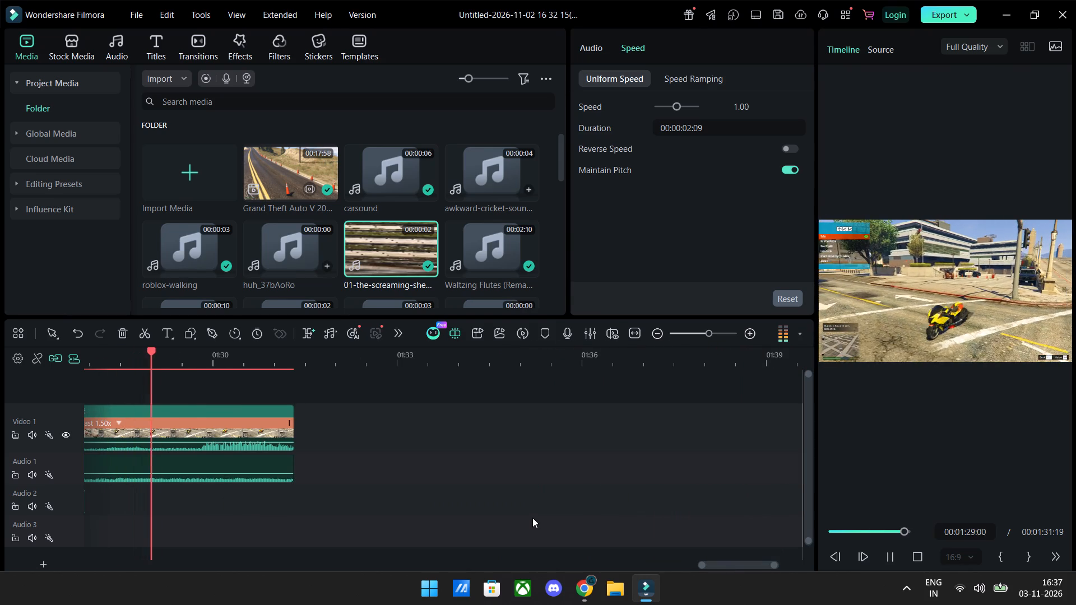
pyautogui.press('space')
# Find the explosion frame at 00:01:29:49 and place the ow2-online-audio-converter sound on Audio 2, starting at about 00:01:29:02.
pyautogui.press('space')
pyautogui.press('space')
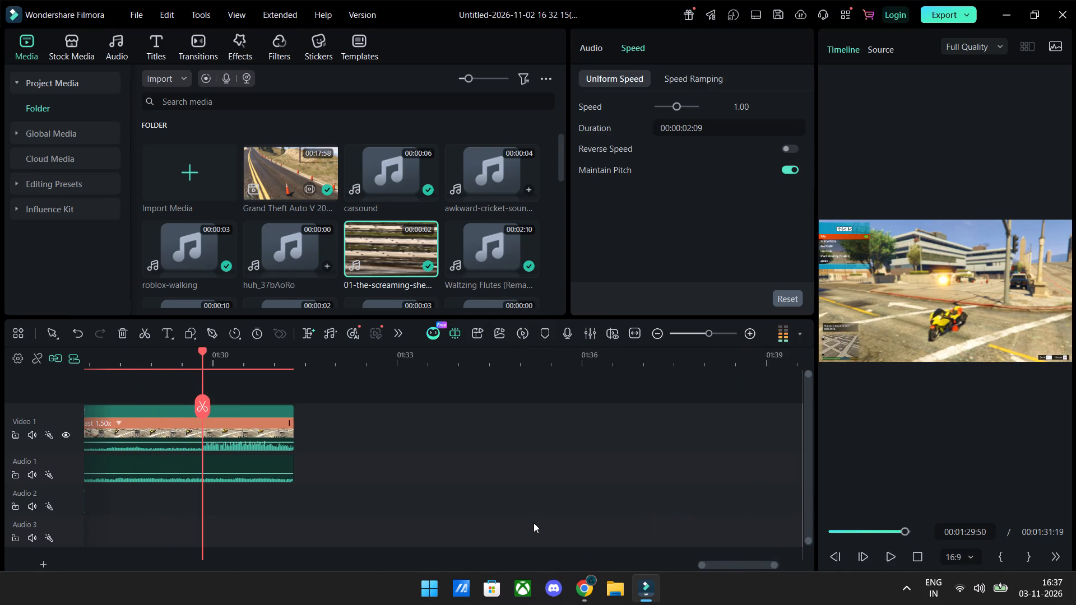
pyautogui.press('Left')
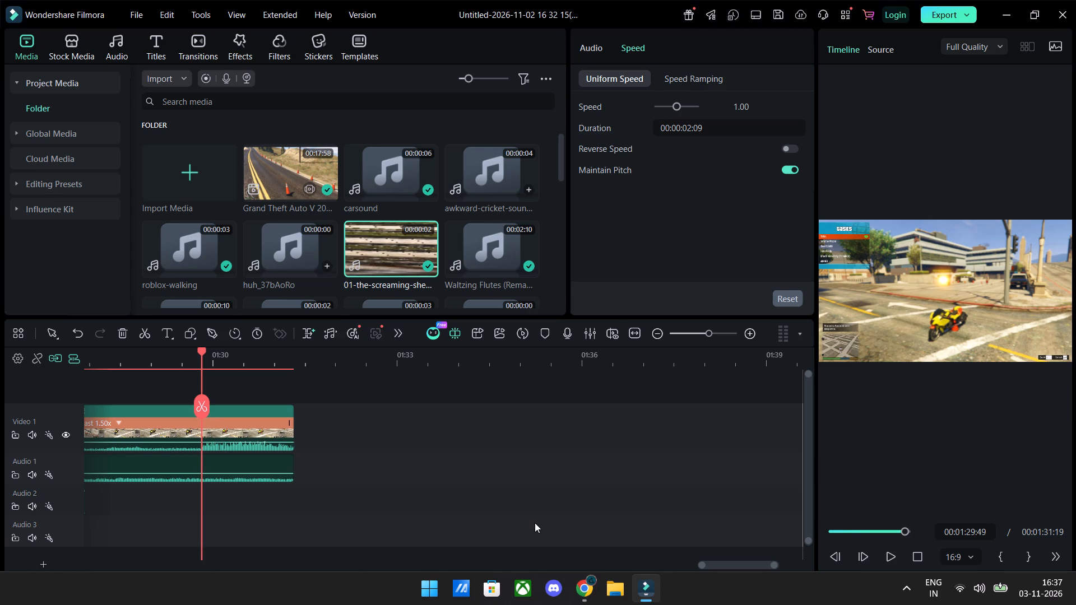
pyautogui.press('Left')
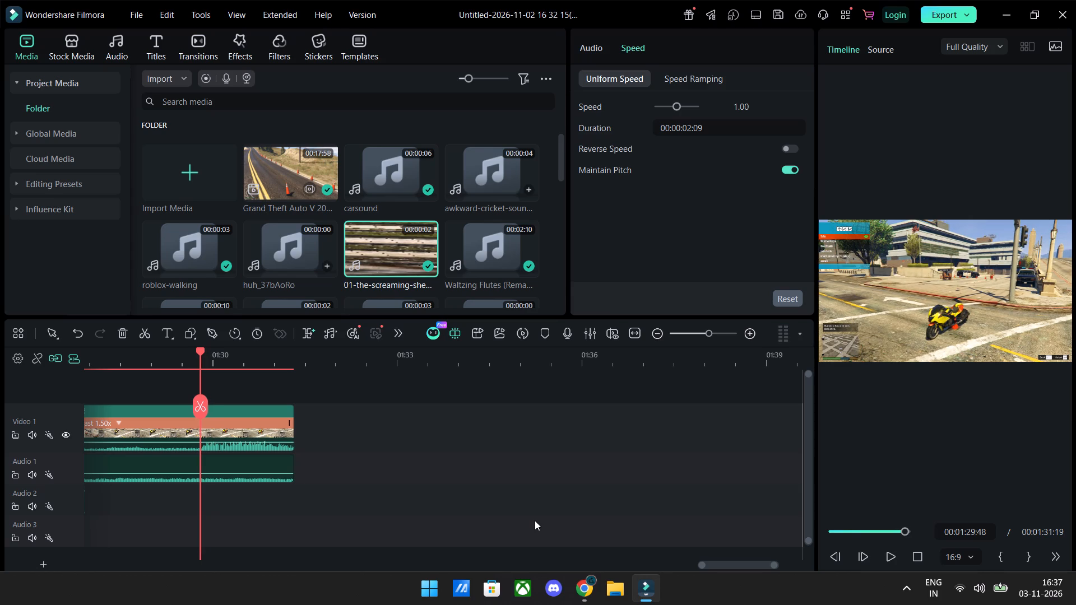
pyautogui.press('Right')
pyautogui.scroll(-1, 440, 272)
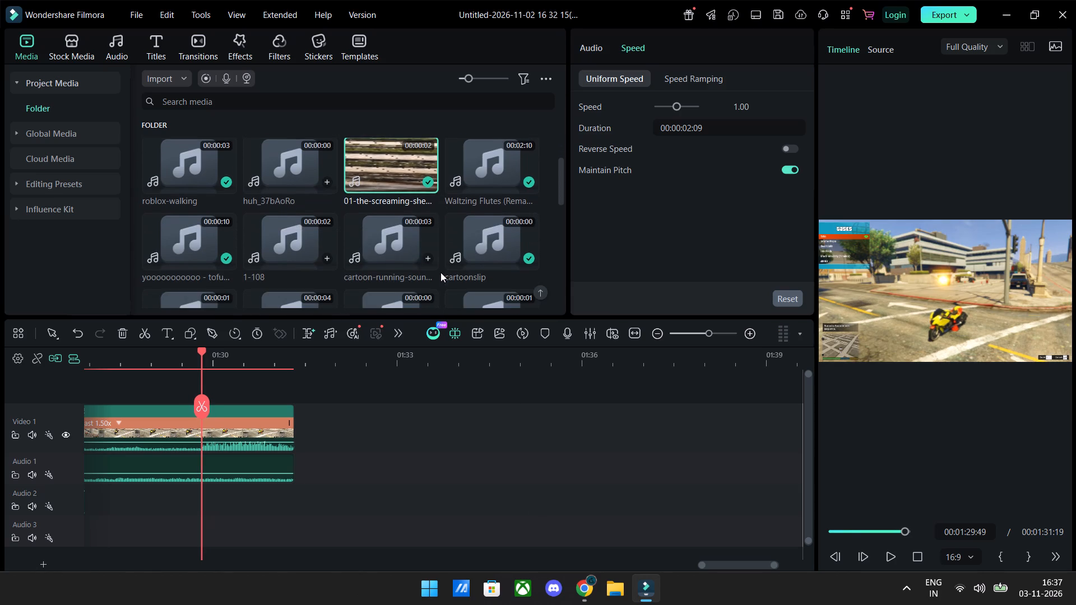
pyautogui.scroll(-2, 440, 272)
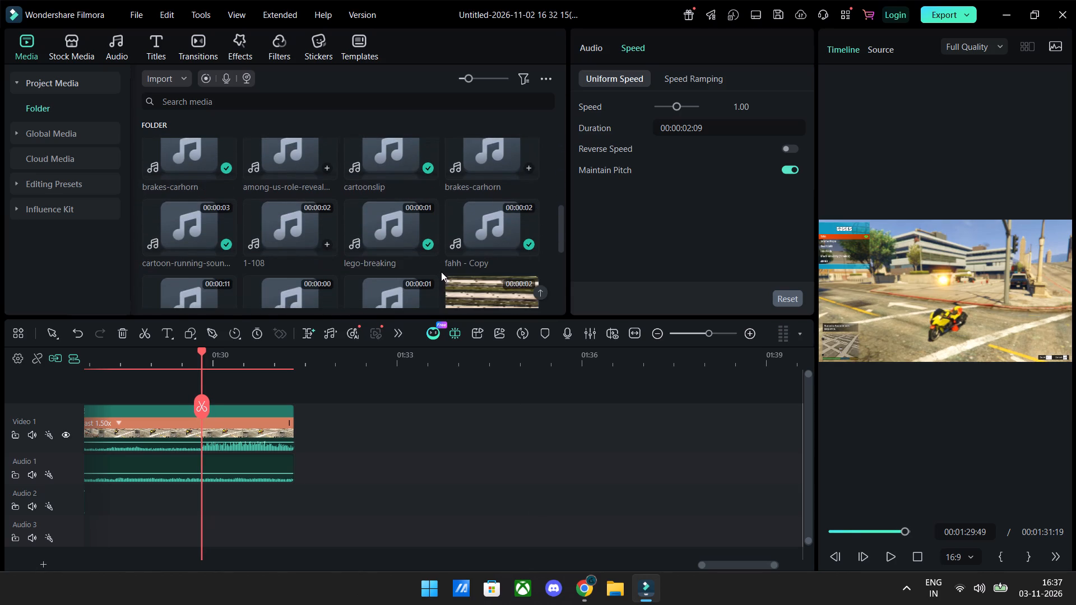
pyautogui.scroll(-1, 446, 283)
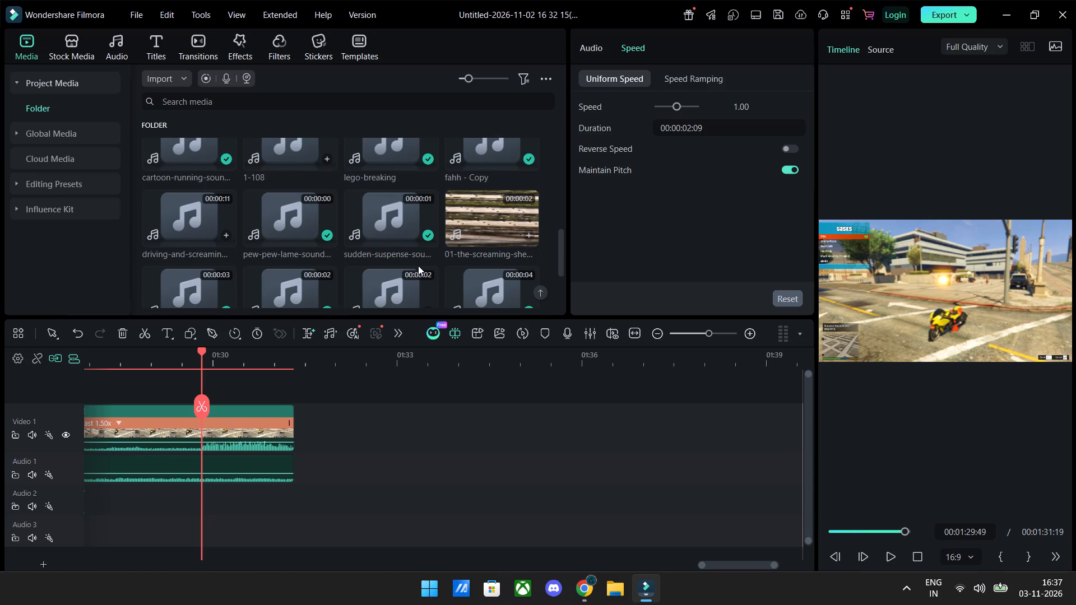
pyautogui.scroll(-1, 421, 237)
pyautogui.moveTo(392, 220); pyautogui.dragTo(392, 224)
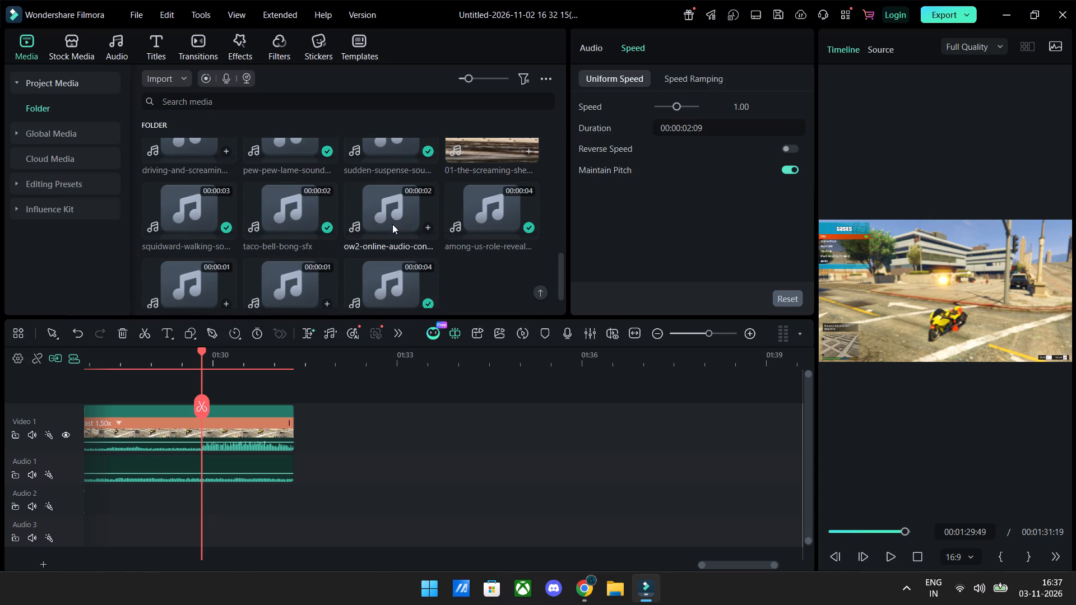
pyautogui.moveTo(392, 224); pyautogui.dragTo(172, 499)
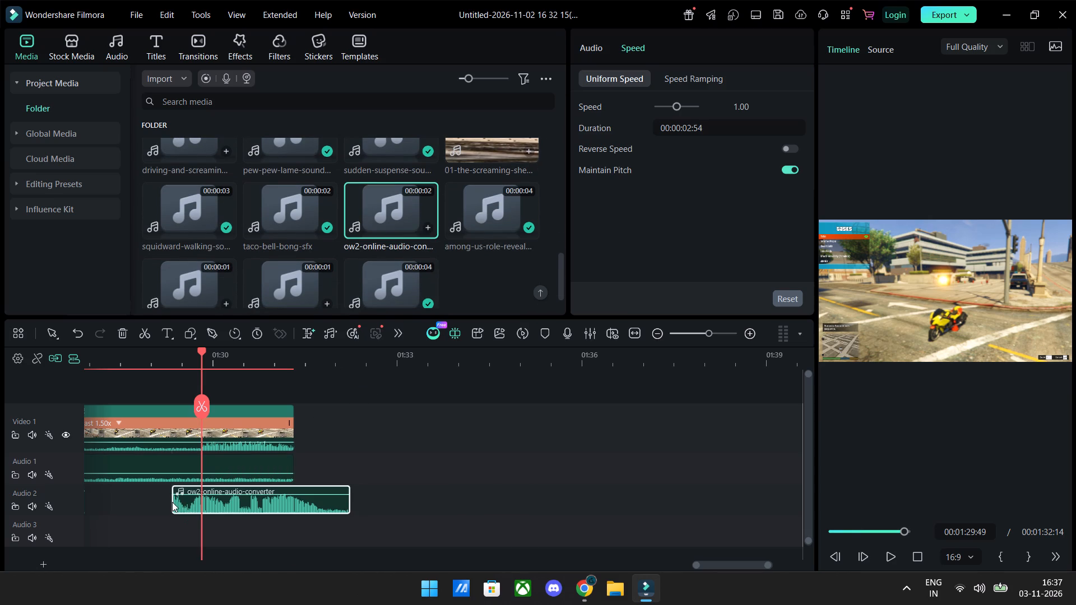
pyautogui.moveTo(240, 505); pyautogui.dragTo(214, 508)
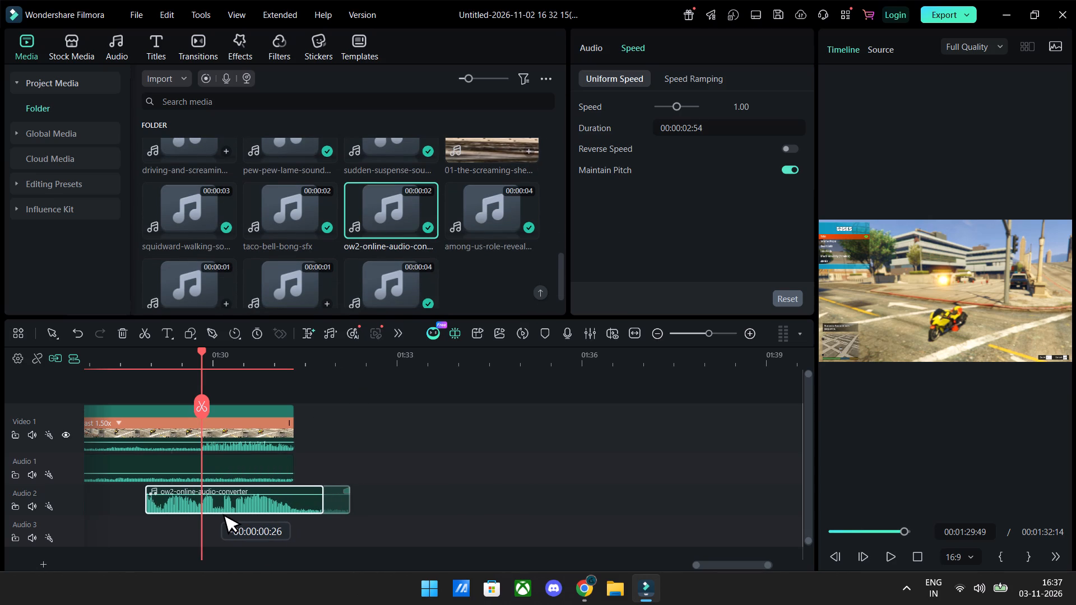
pyautogui.moveTo(214, 508); pyautogui.dragTo(222, 507)
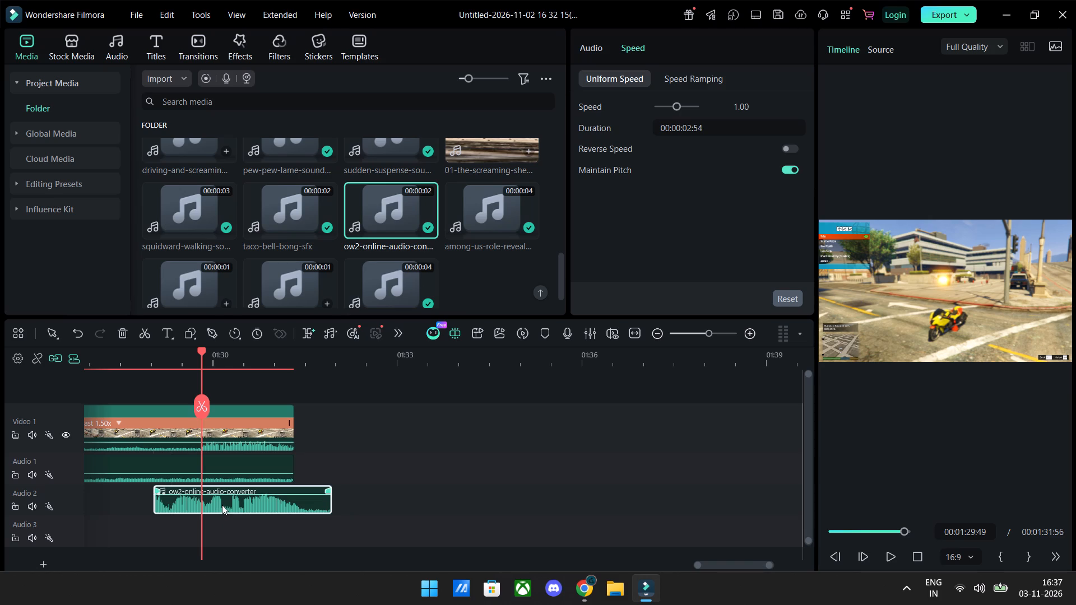
# Split the ow2-online-audio-converter clip at 00:01:29:49, delete the part before the split and preview the rest.
pyautogui.click(198, 401)
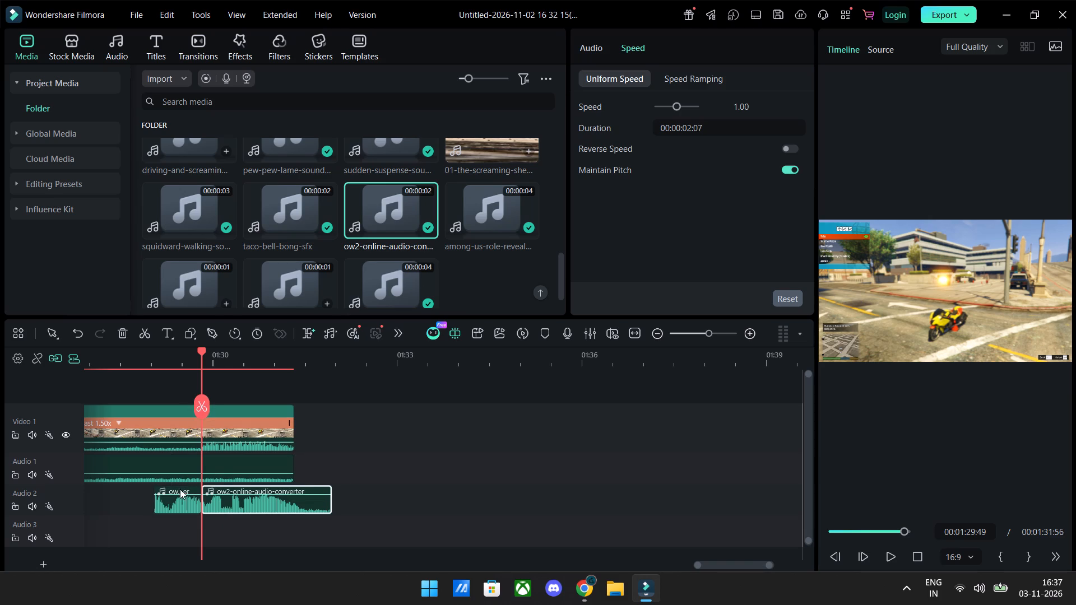
pyautogui.click(180, 499)
pyautogui.press('BackSpace')
pyautogui.press('space')
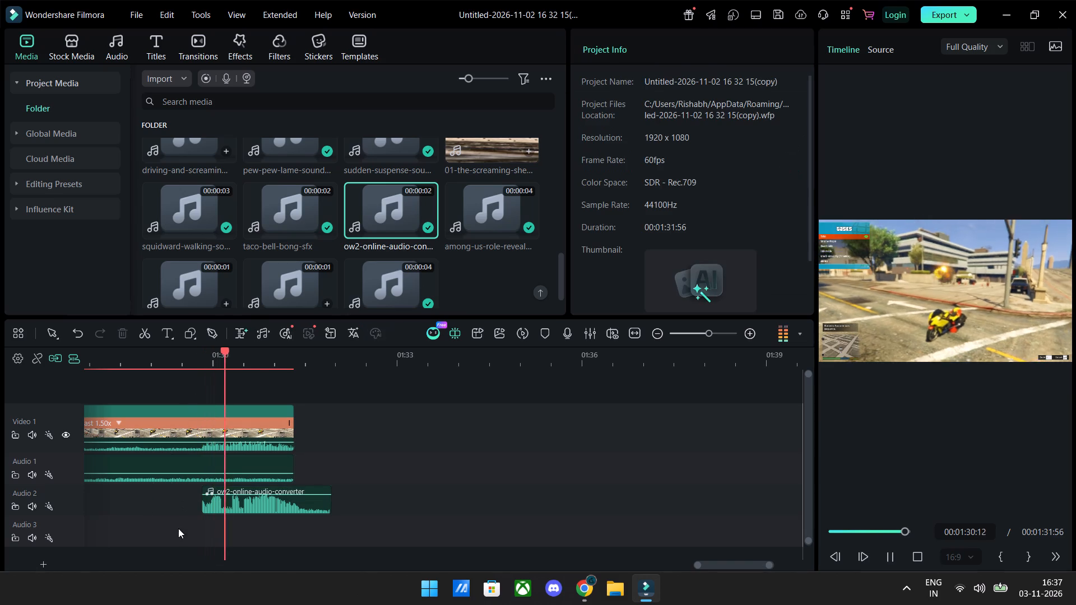
pyautogui.press('space')
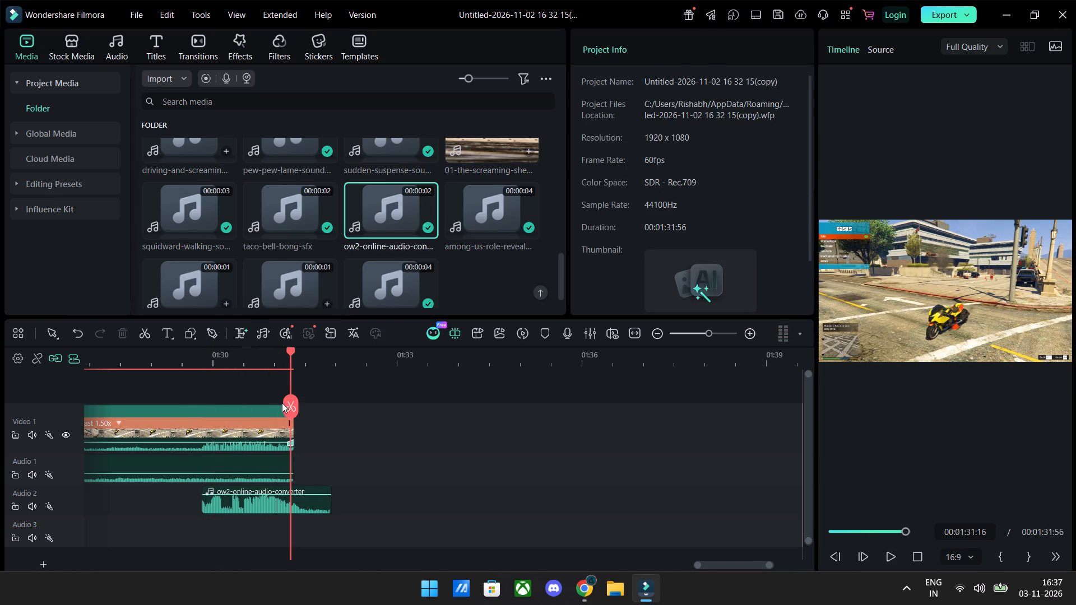
# Split the tracks at 00:01:31:16 and delete everything after the cut, including the ow2-online-audio-converter tail.
pyautogui.click(292, 405)
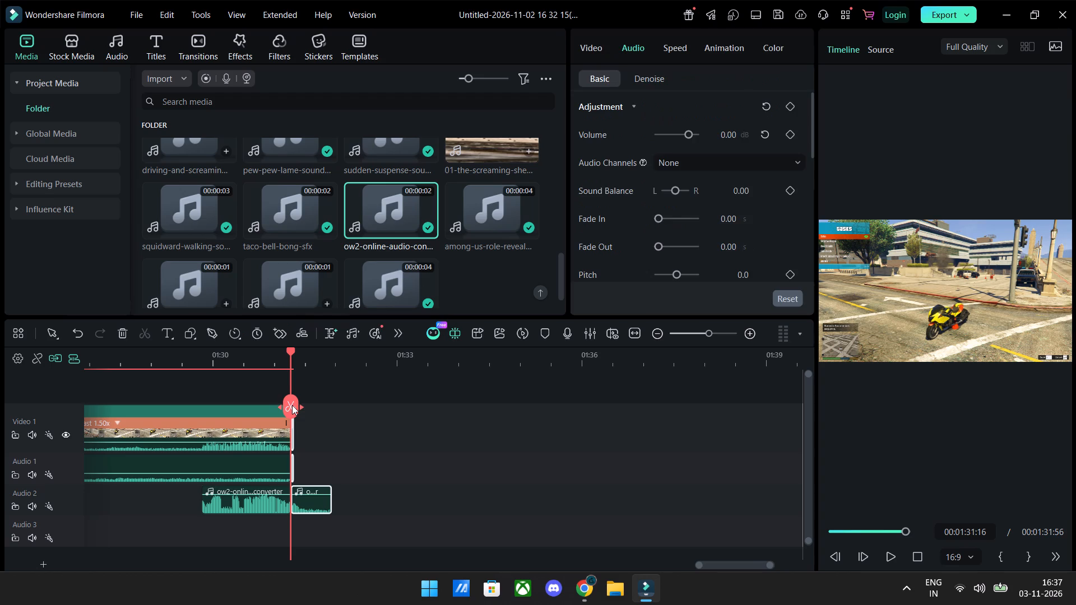
pyautogui.press('BackSpace')
# Duplicate all the Video 1 gameplay clips and move the copies to a new video track above, starting at 00:00.
pyautogui.moveTo(705, 562); pyautogui.dragTo(638, 559)
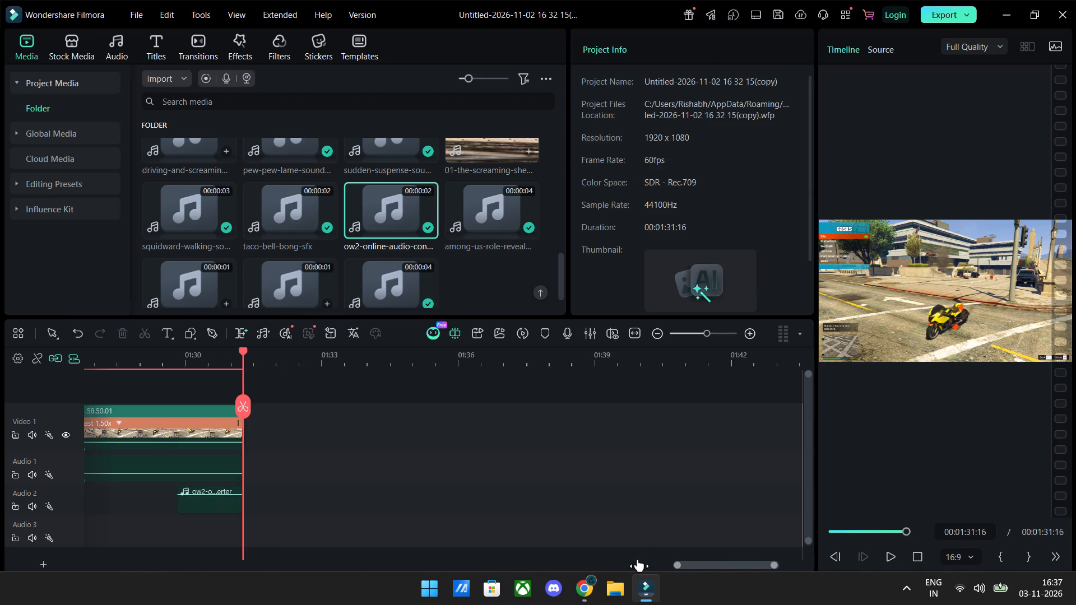
pyautogui.moveTo(638, 559); pyautogui.dragTo(439, 565)
pyautogui.moveTo(528, 565); pyautogui.dragTo(0, 573)
pyautogui.moveTo(428, 567); pyautogui.dragTo(429, 567)
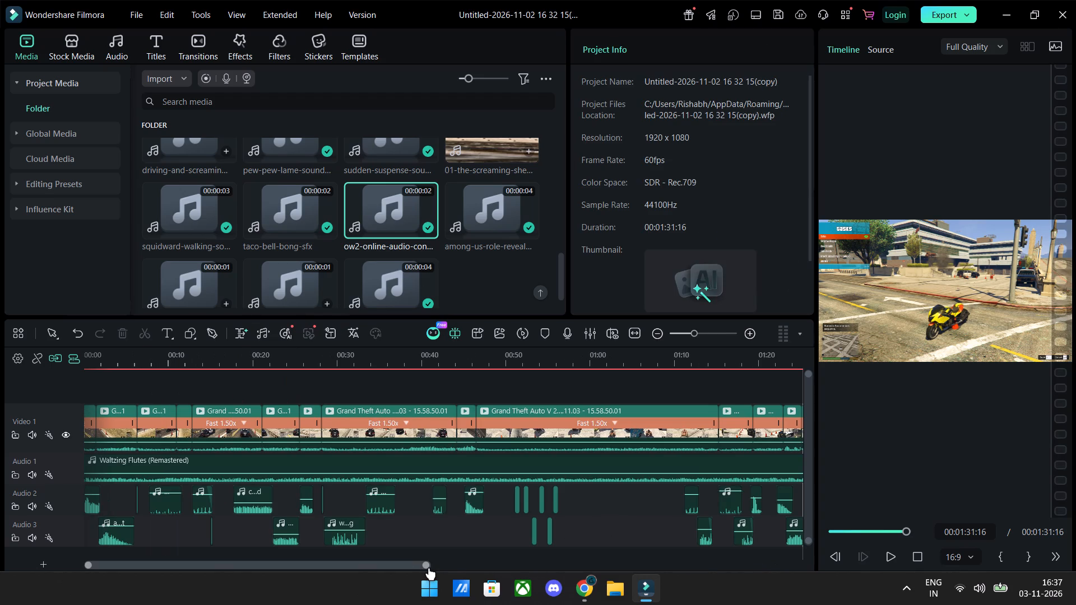
pyautogui.moveTo(429, 567); pyautogui.dragTo(579, 559)
pyautogui.scroll(11, 548, 493)
pyautogui.moveTo(493, 393); pyautogui.dragTo(432, 394)
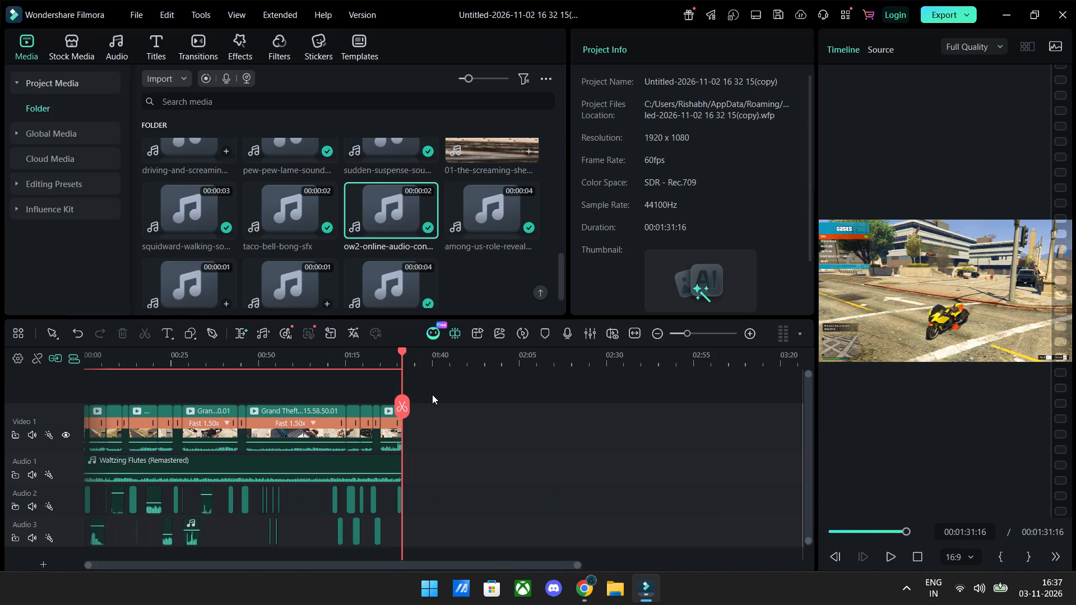
pyautogui.moveTo(432, 394); pyautogui.dragTo(66, 410)
pyautogui.hotkey('ctrl', 'c')
pyautogui.hotkey('ctrl', 'v')
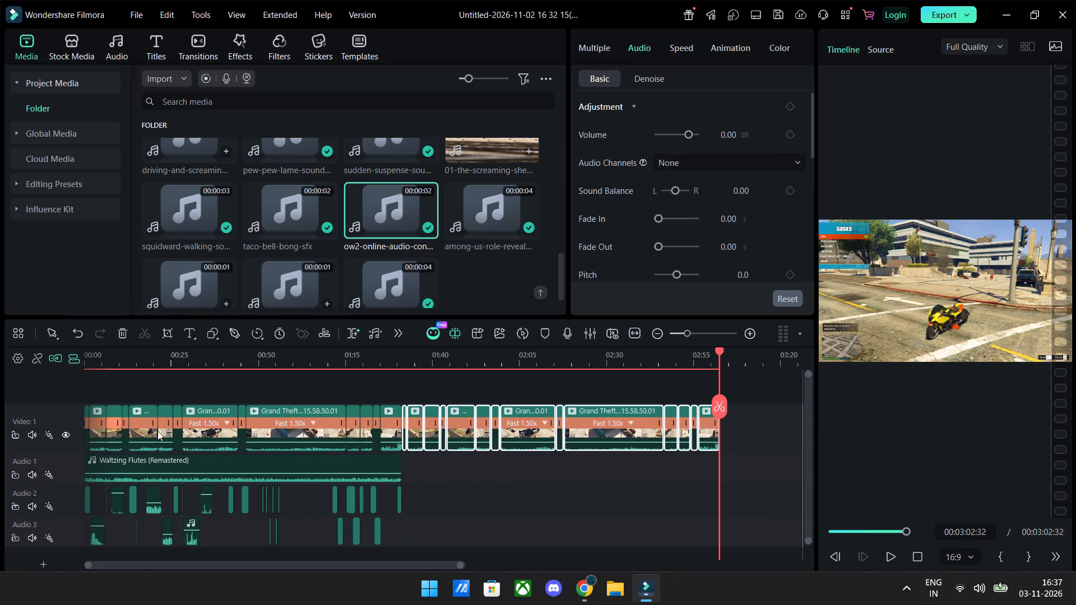
pyautogui.moveTo(609, 431); pyautogui.dragTo(540, 379)
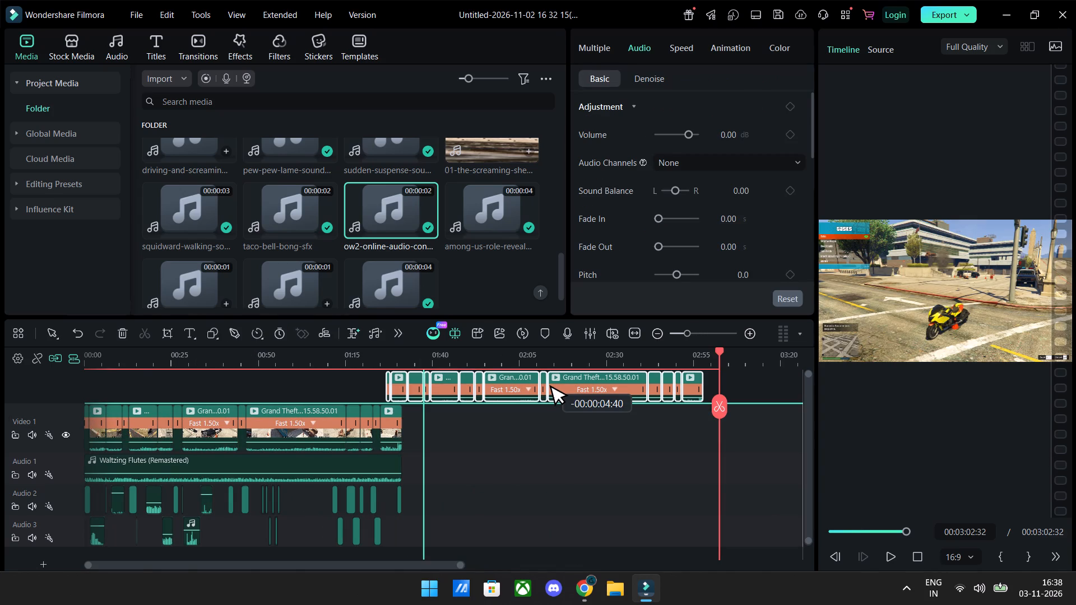
pyautogui.moveTo(540, 379); pyautogui.dragTo(39, 377)
# Set the project aspect ratio to 9:16.
pyautogui.click(972, 560)
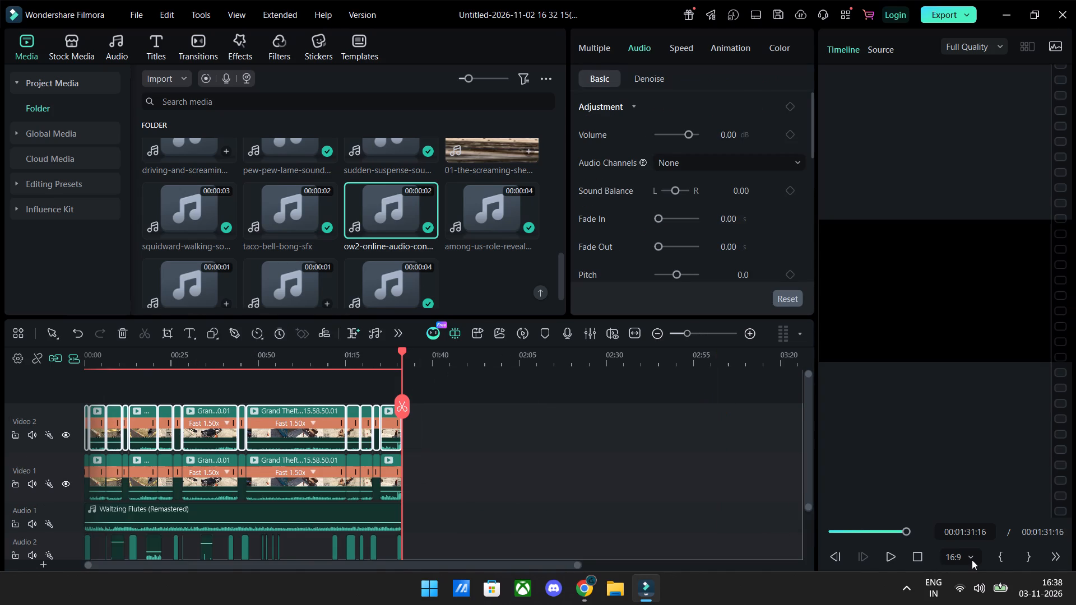
pyautogui.click(961, 362)
# Scale all the duplicated clips on the upper video track to 260%.
pyautogui.click(604, 44)
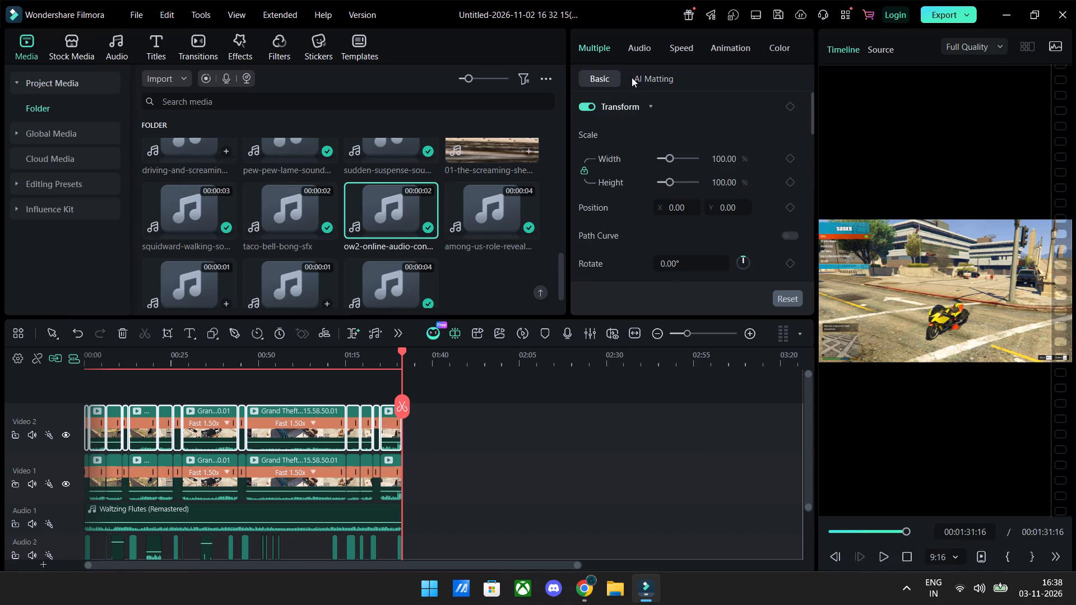
pyautogui.click(715, 156)
pyautogui.write('260')
pyautogui.press('Return')
# Select all the clips on Video 1 and scale them to 320%.
pyautogui.moveTo(449, 483); pyautogui.dragTo(400, 474)
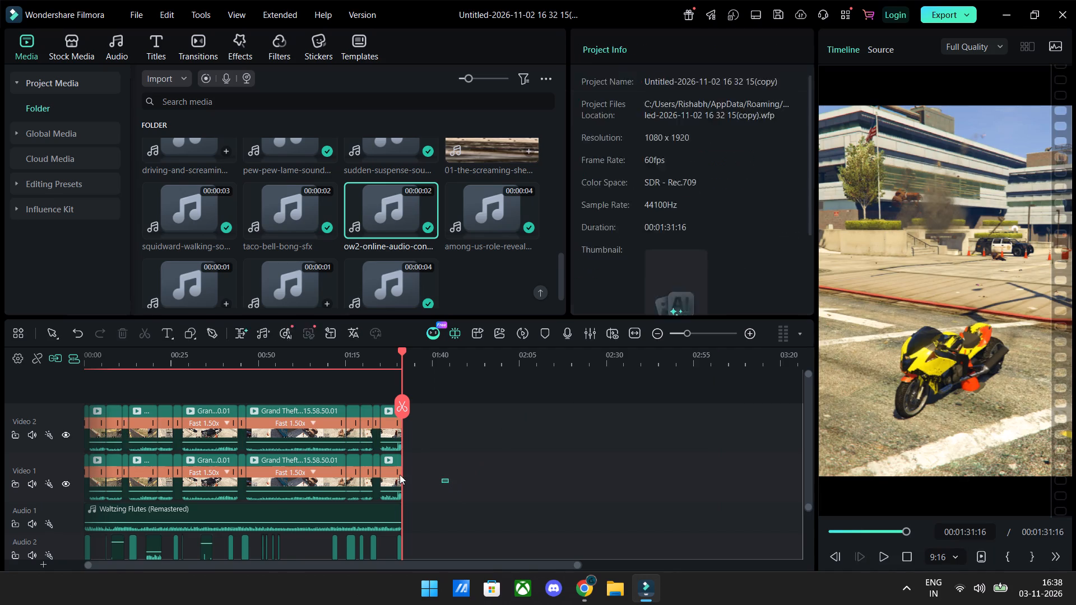
pyautogui.moveTo(400, 474); pyautogui.dragTo(61, 465)
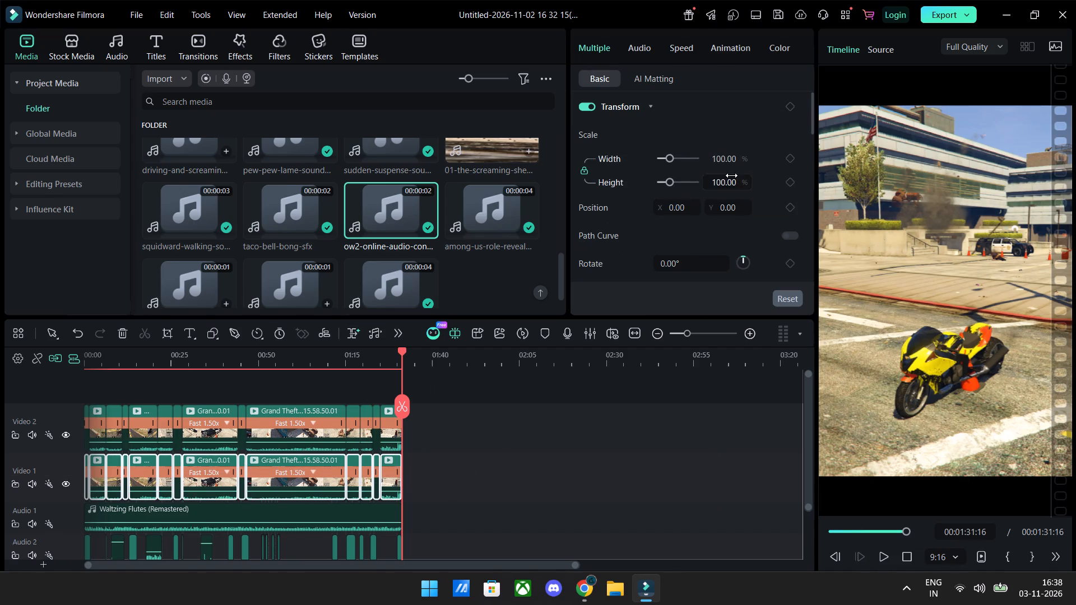
pyautogui.click(731, 175)
pyautogui.write('320')
pyautogui.press('Return')
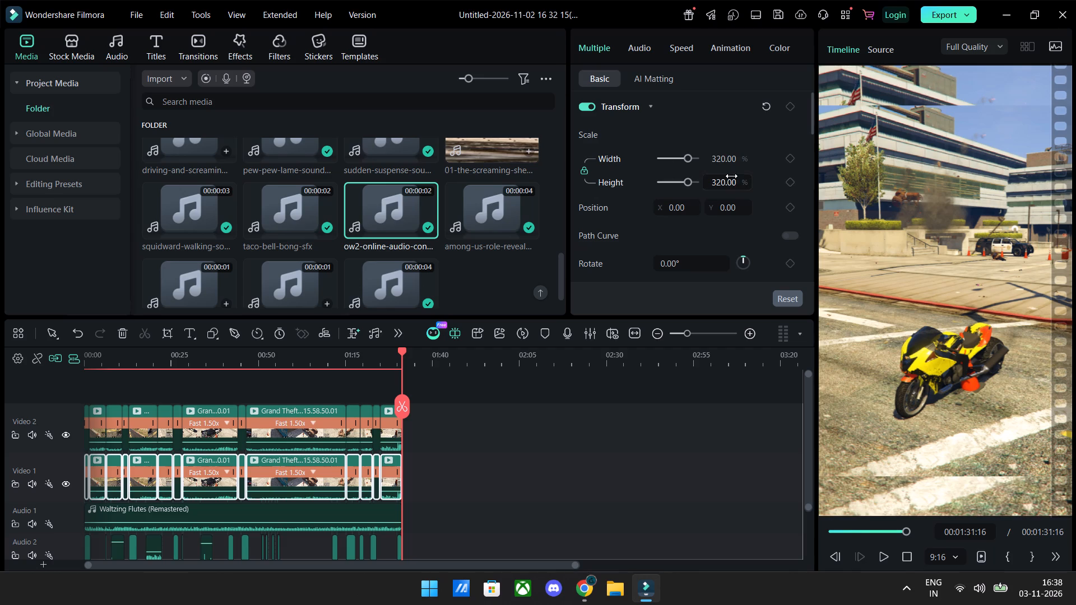
# Add the Ultra Blur effect on a track between the two gameplay layers, spanning from 00:00 to the video's end.
pyautogui.click(238, 36)
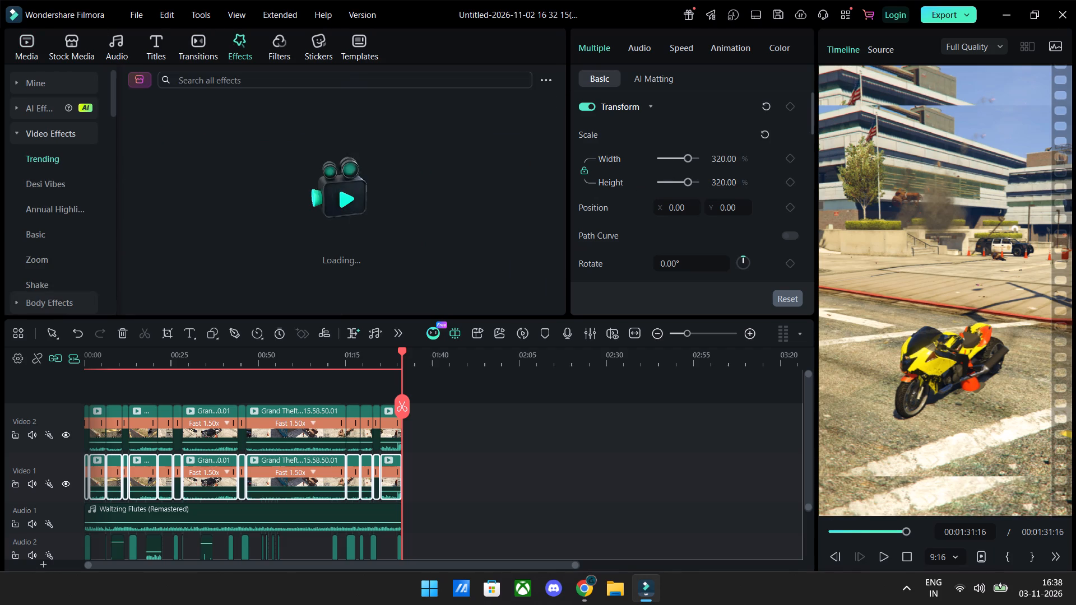
pyautogui.moveTo(171, 153); pyautogui.dragTo(182, 434)
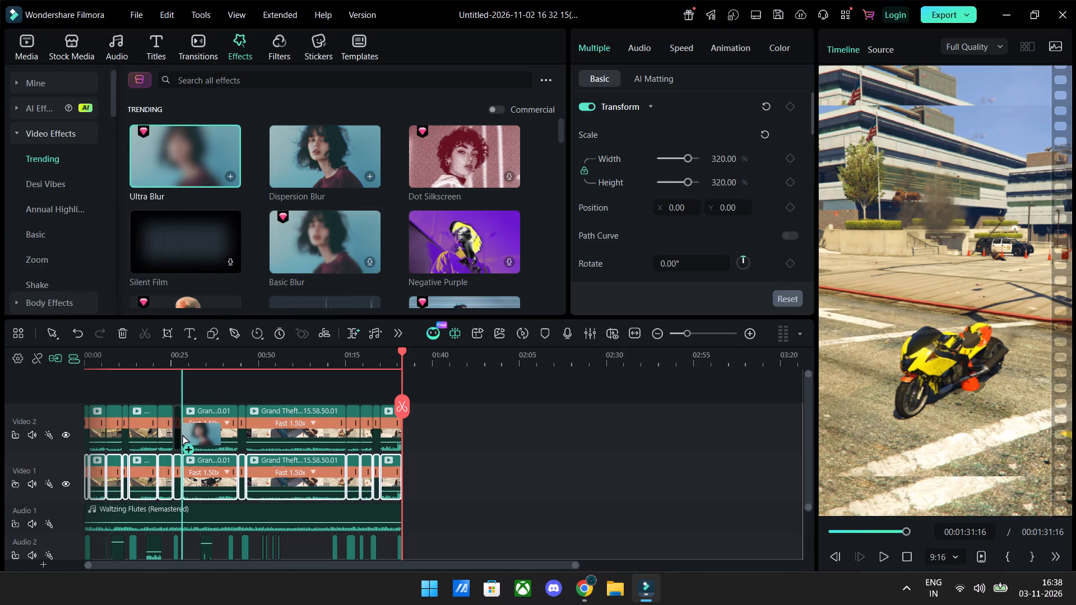
pyautogui.moveTo(182, 434); pyautogui.dragTo(189, 452)
pyautogui.moveTo(191, 462); pyautogui.dragTo(0, 462)
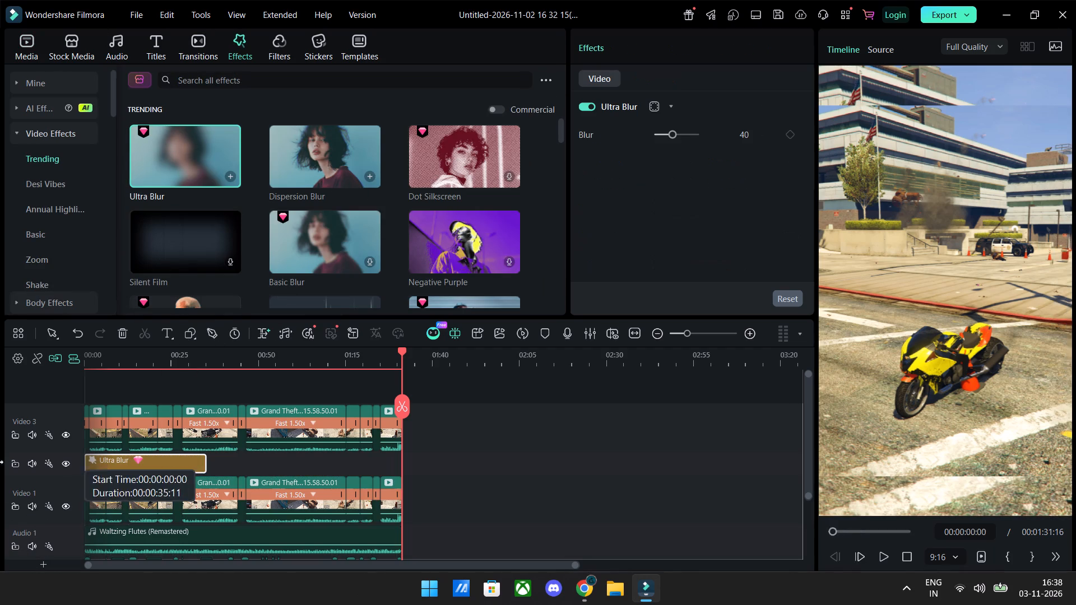
pyautogui.moveTo(0, 462); pyautogui.dragTo(1, 462)
pyautogui.moveTo(206, 460); pyautogui.dragTo(399, 463)
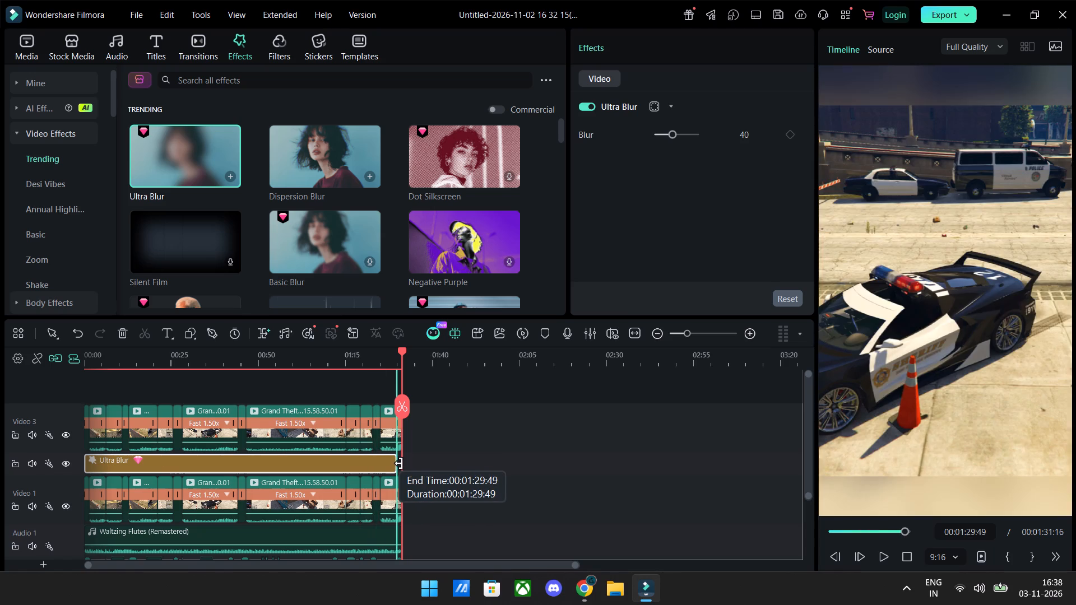
pyautogui.moveTo(399, 463); pyautogui.dragTo(401, 464)
# Set the Ultra Blur effect's blur amount to 5.
pyautogui.click(754, 124)
pyautogui.click(744, 136)
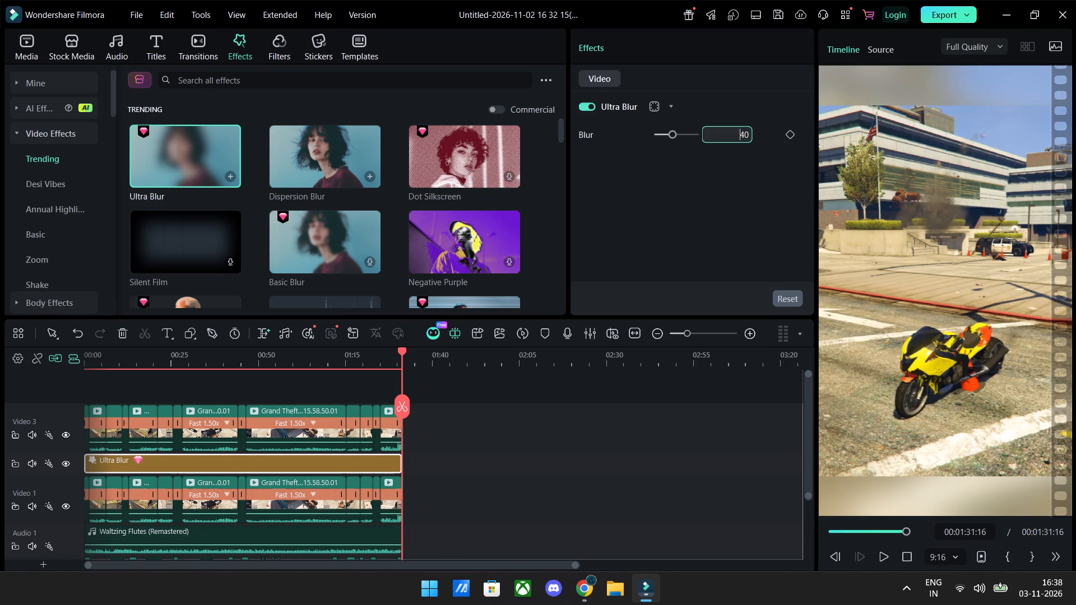
pyautogui.press('BackSpace')
pyautogui.press('BackSpace')
pyautogui.press('Right')
pyautogui.press('Right')
pyautogui.press('BackSpace')
pyautogui.press('BackSpace')
pyautogui.press('2')
pyautogui.press('BackSpace')
pyautogui.press('5')
pyautogui.press('Return')
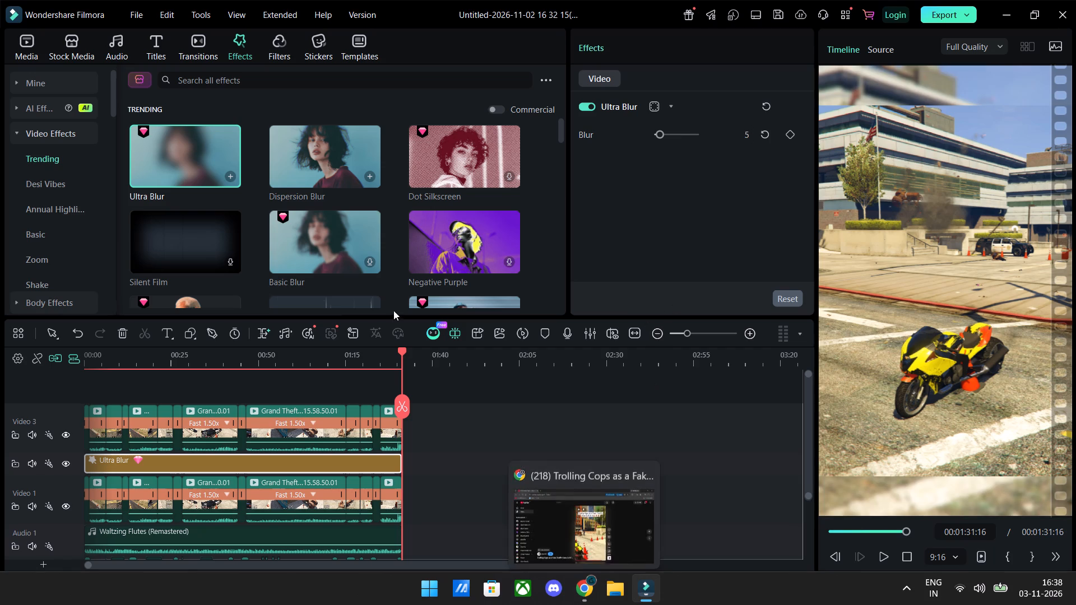
# Add a basic text title on a new track above the gameplay clips and extend it across the whole video.
pyautogui.click(160, 35)
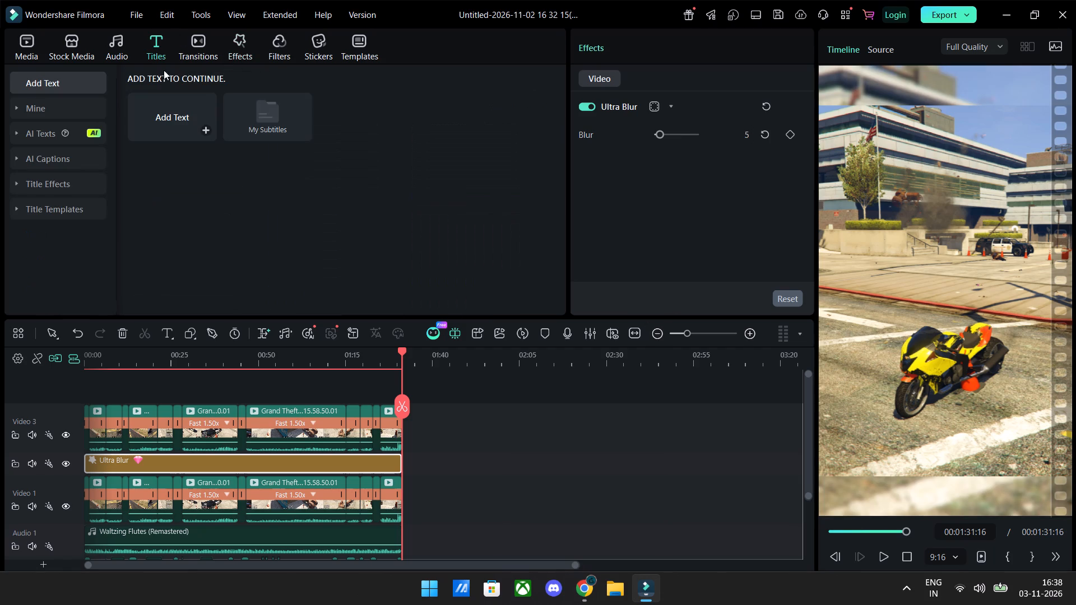
pyautogui.moveTo(165, 118); pyautogui.dragTo(155, 381)
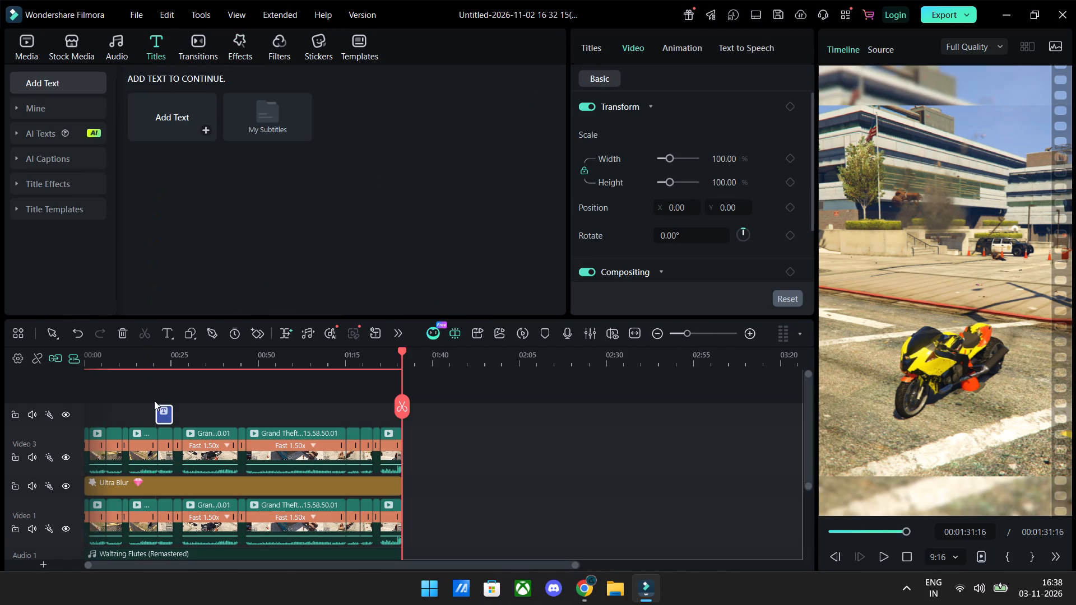
pyautogui.moveTo(154, 412); pyautogui.dragTo(136, 417)
pyautogui.moveTo(157, 413); pyautogui.dragTo(145, 413)
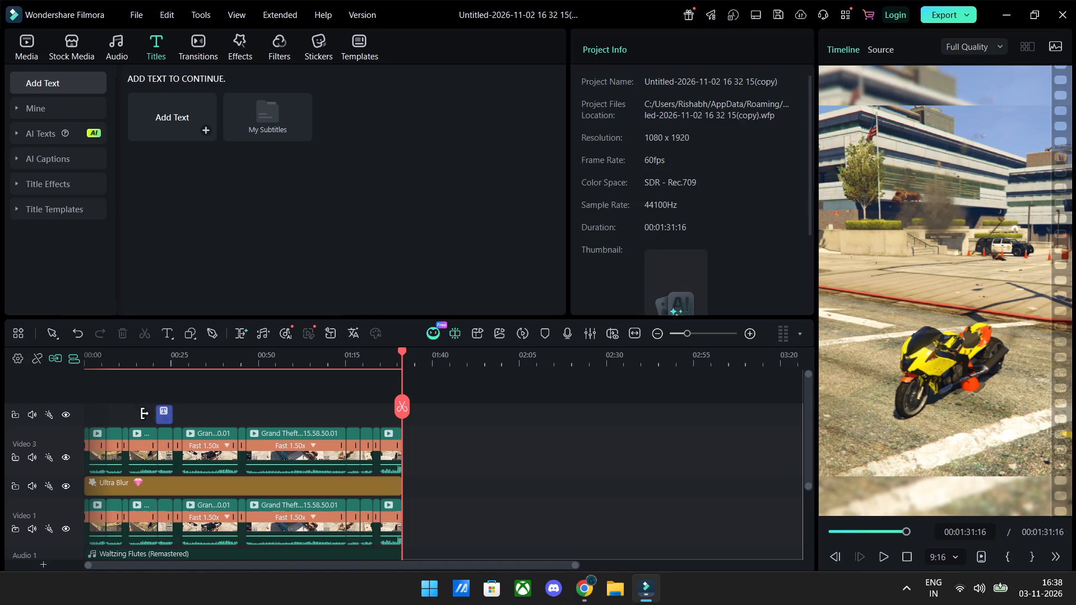
pyautogui.moveTo(145, 413); pyautogui.dragTo(0, 405)
pyautogui.moveTo(171, 415); pyautogui.dragTo(398, 424)
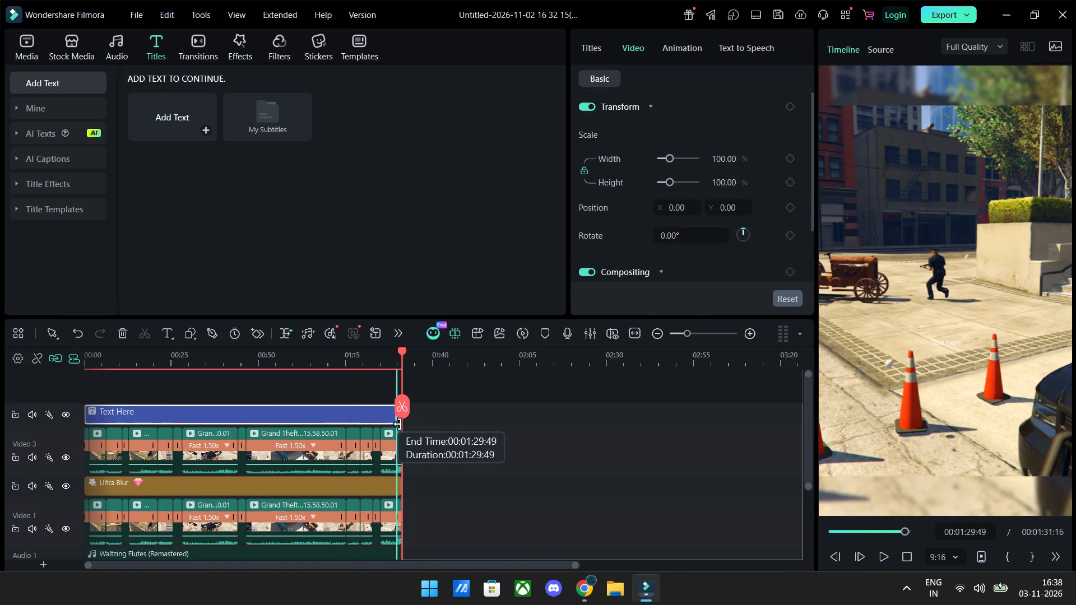
pyautogui.moveTo(398, 424); pyautogui.dragTo(399, 426)
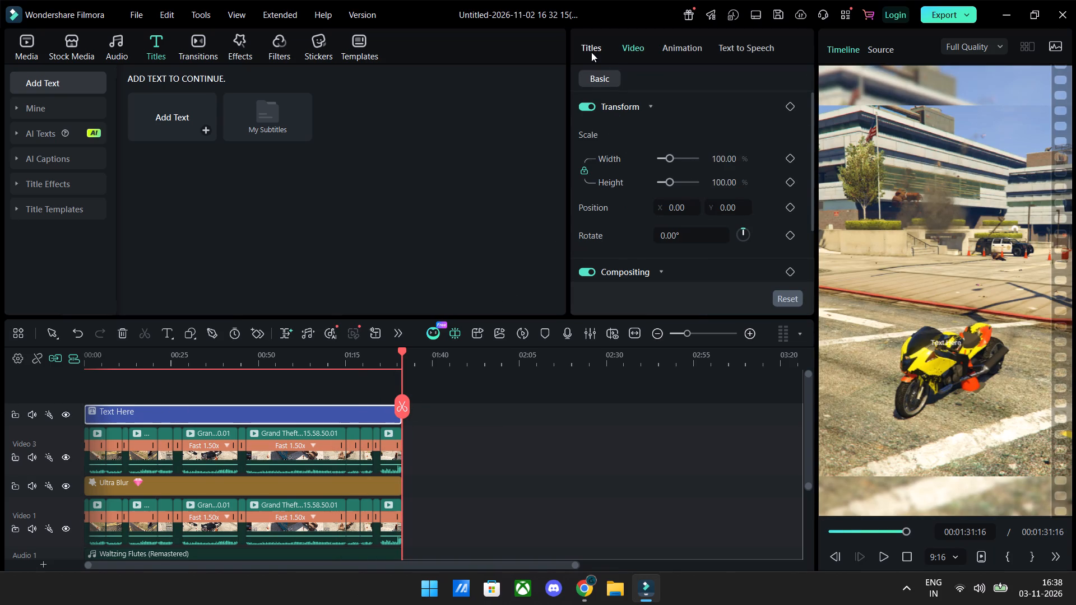
# Style the title in Montserrat ExtraBold Italic at size 44 with black text.
pyautogui.click(591, 52)
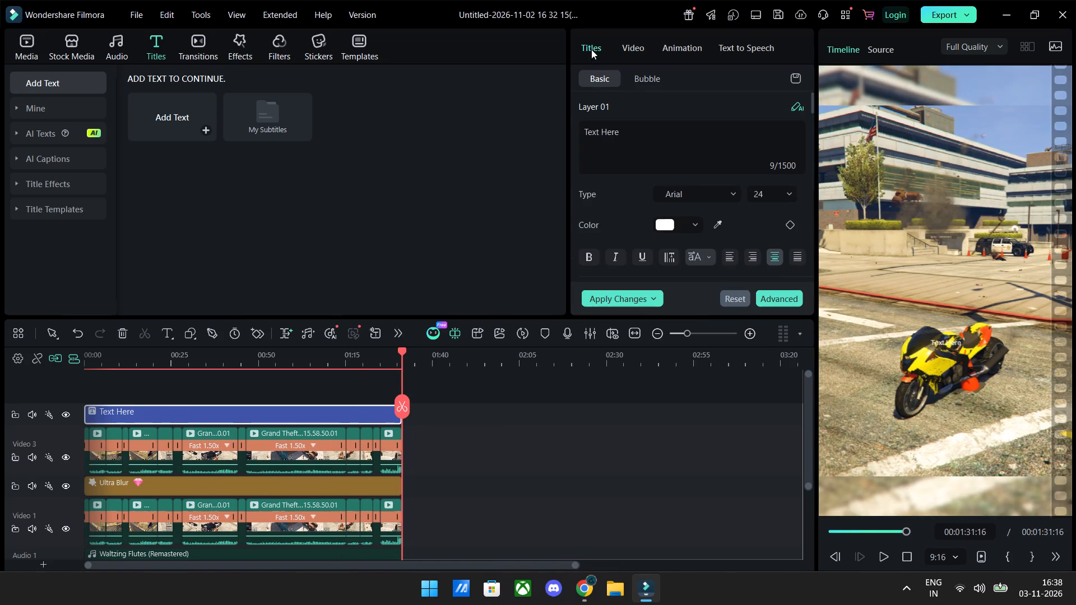
pyautogui.click(684, 194)
pyautogui.click(685, 216)
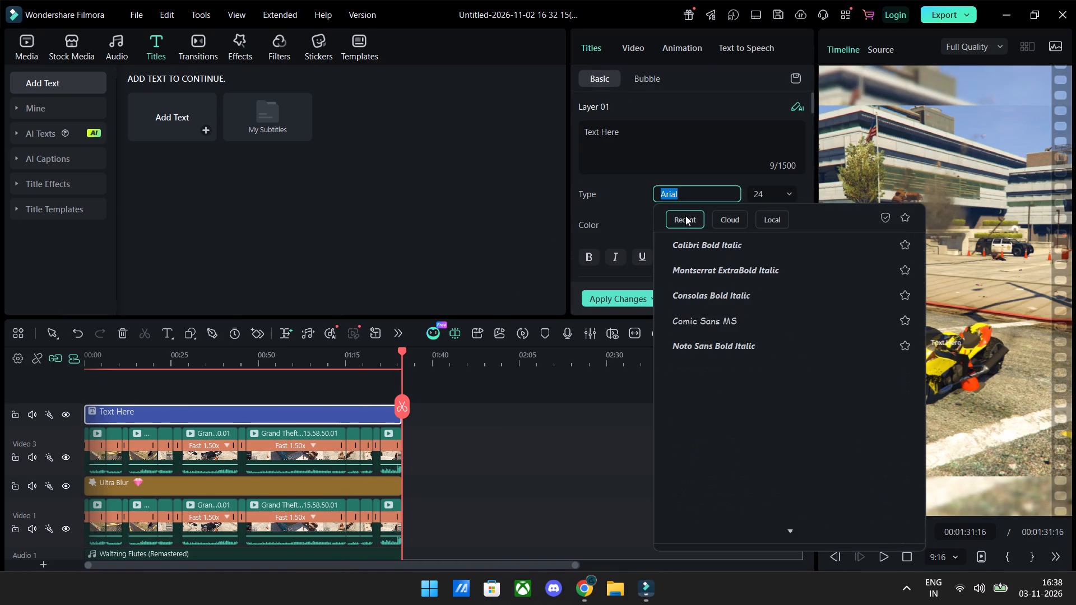
pyautogui.click(696, 262)
pyautogui.click(766, 199)
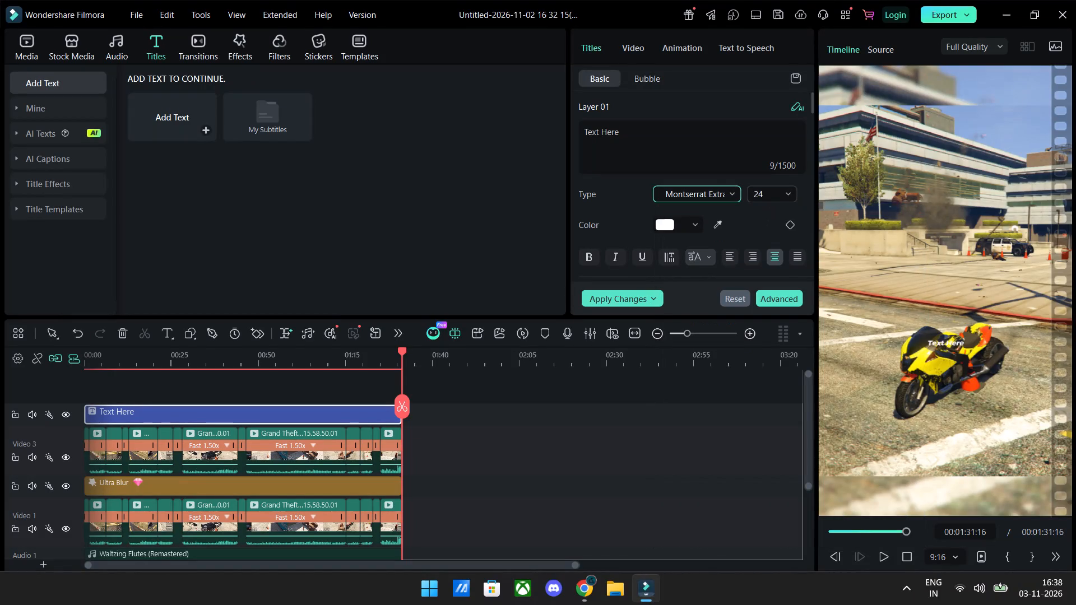
pyautogui.scroll(5, 766, 198)
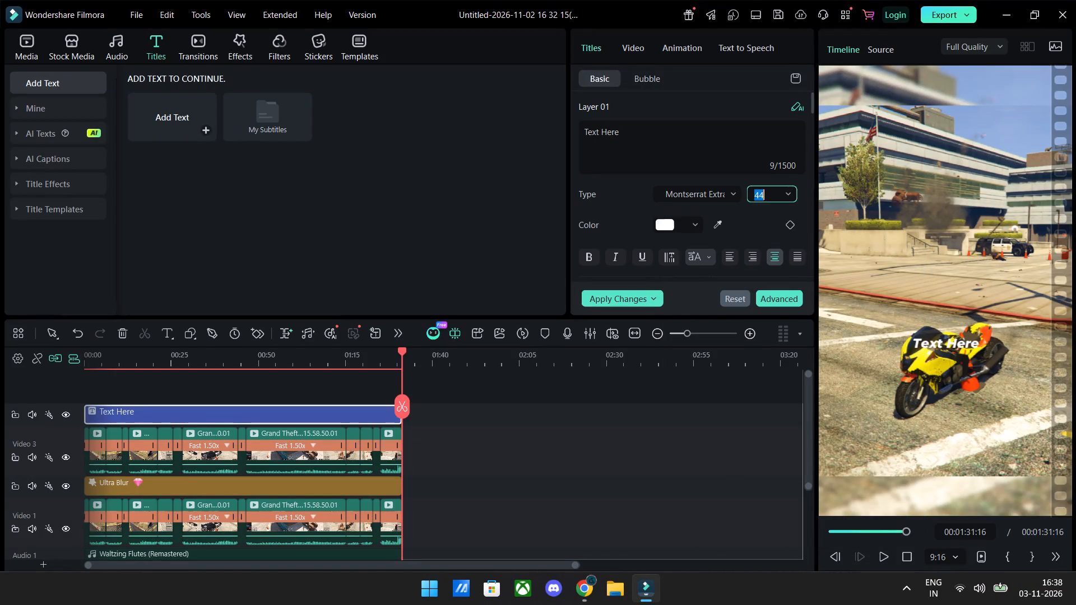
pyautogui.click(691, 218)
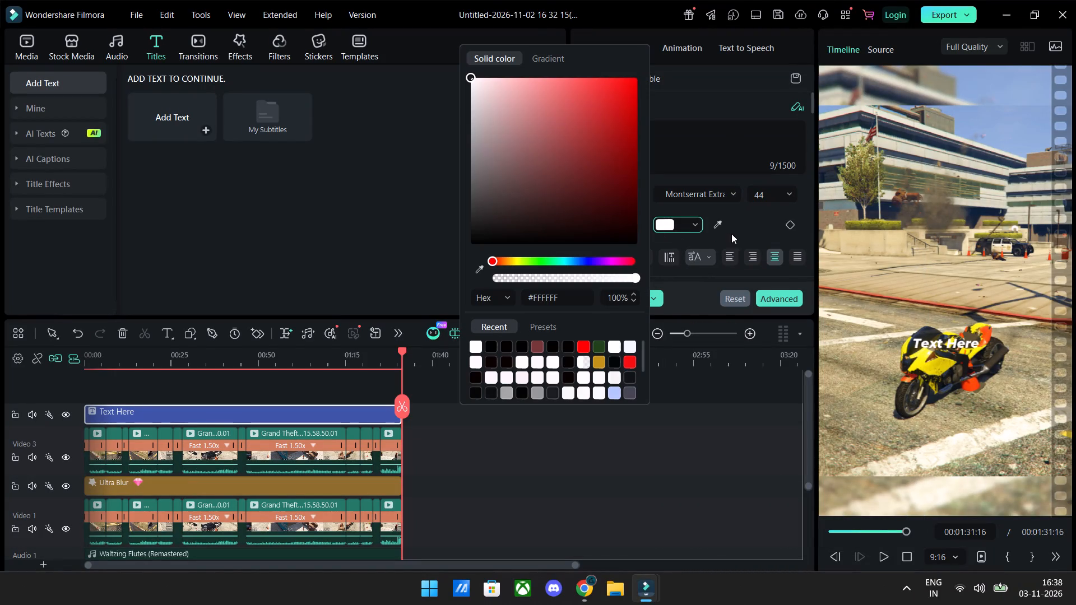
pyautogui.moveTo(614, 221); pyautogui.dragTo(674, 251)
pyautogui.click(719, 237)
# Enable a white background behind the title text with a corner radius of 15.
pyautogui.scroll(-11, 721, 229)
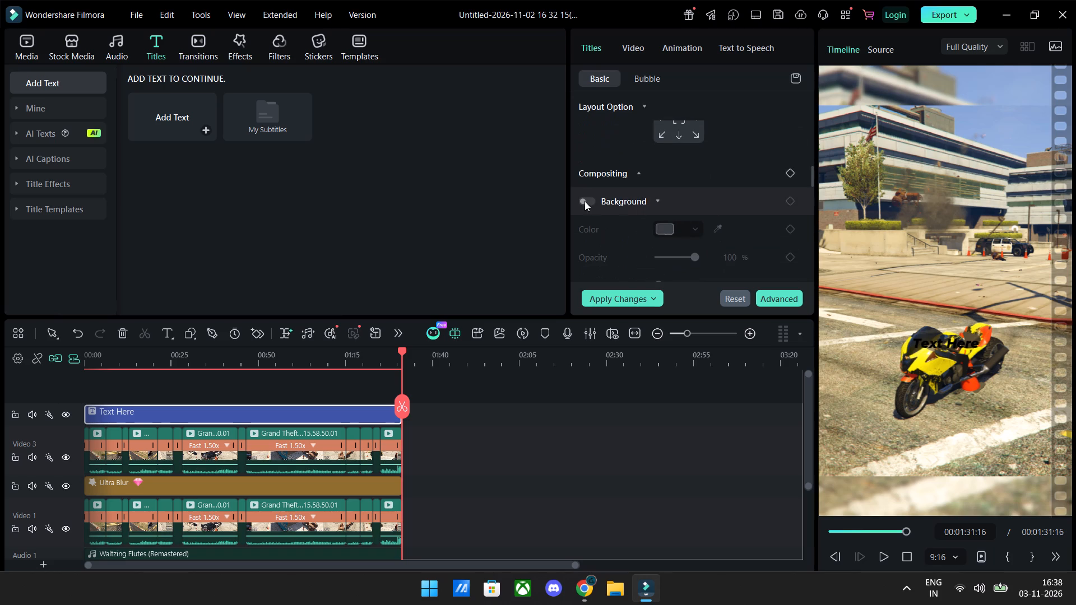
pyautogui.click(585, 201)
pyautogui.click(688, 234)
pyautogui.moveTo(576, 195); pyautogui.dragTo(461, 77)
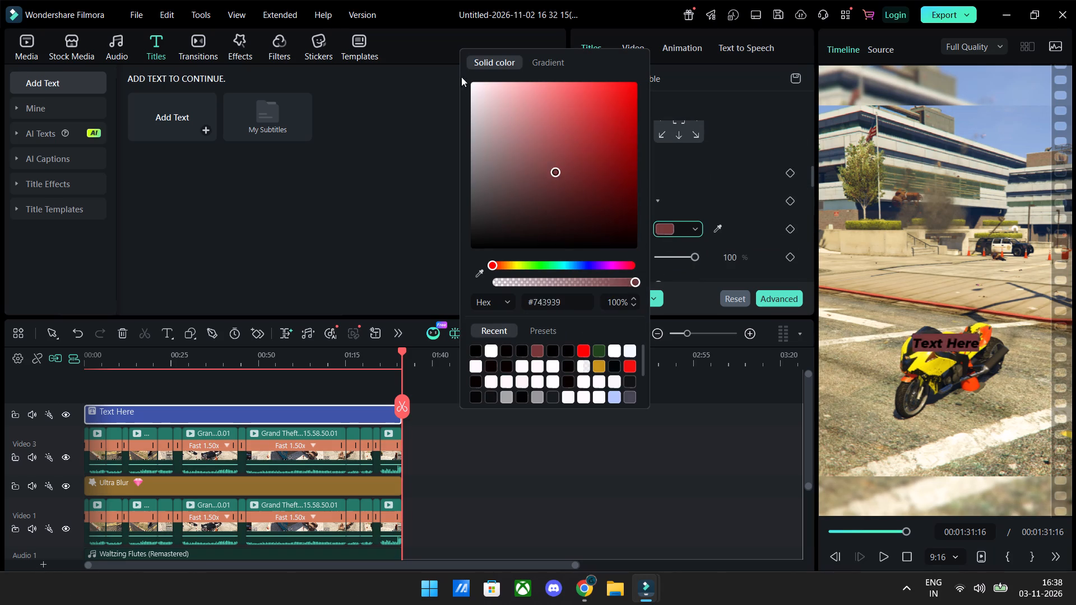
pyautogui.moveTo(461, 77); pyautogui.dragTo(442, 62)
pyautogui.click(738, 194)
pyautogui.scroll(-2, 738, 193)
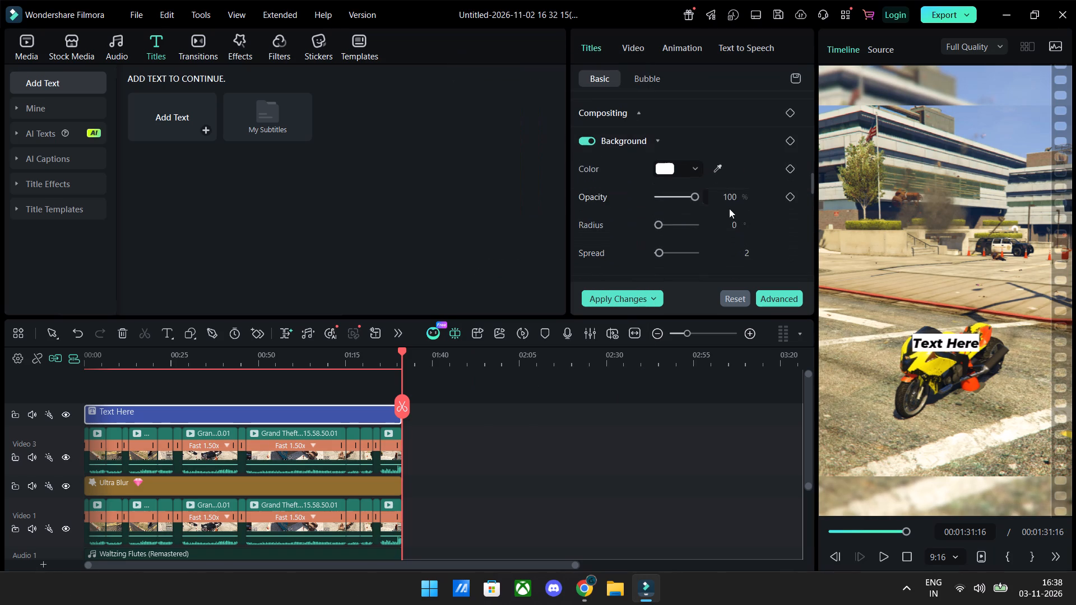
pyautogui.click(727, 218)
pyautogui.write('15')
pyautogui.press('Return')
# Switch to Chrome and copy the YouTube Short's title "Trolling Cops as a Fake Traffic Cone in GTA 5 🚨 💥 😂" without the hashtags.
pyautogui.click(582, 597)
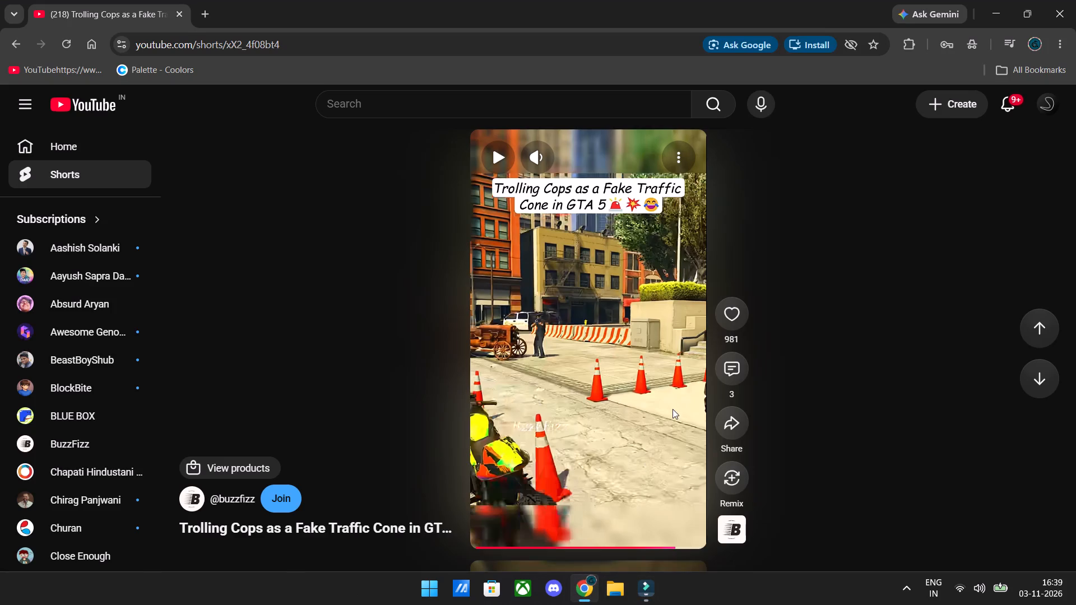
pyautogui.click(339, 527)
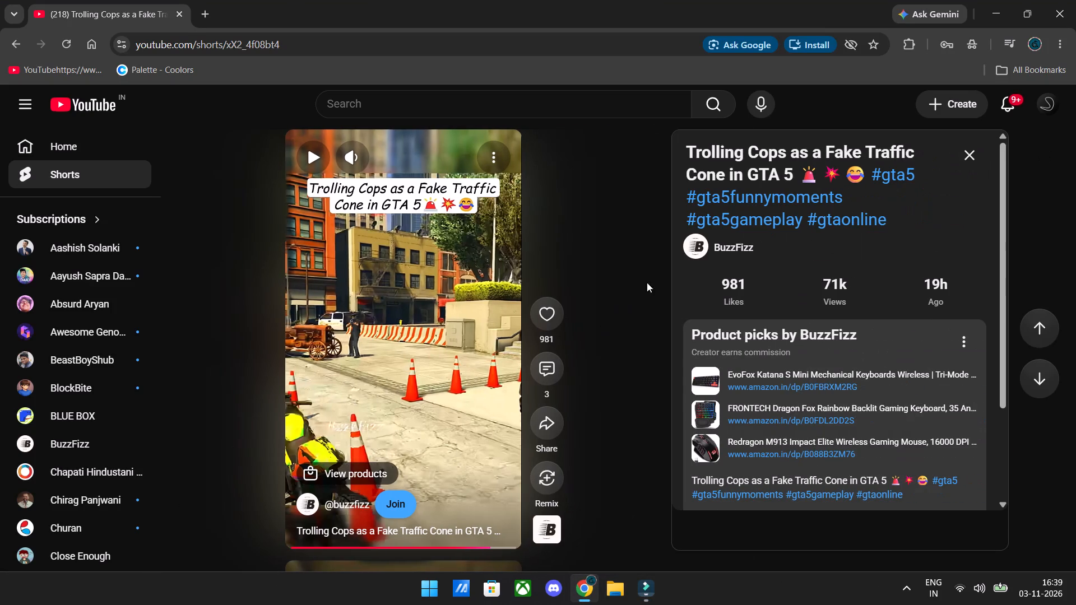
pyautogui.moveTo(864, 176); pyautogui.dragTo(695, 151)
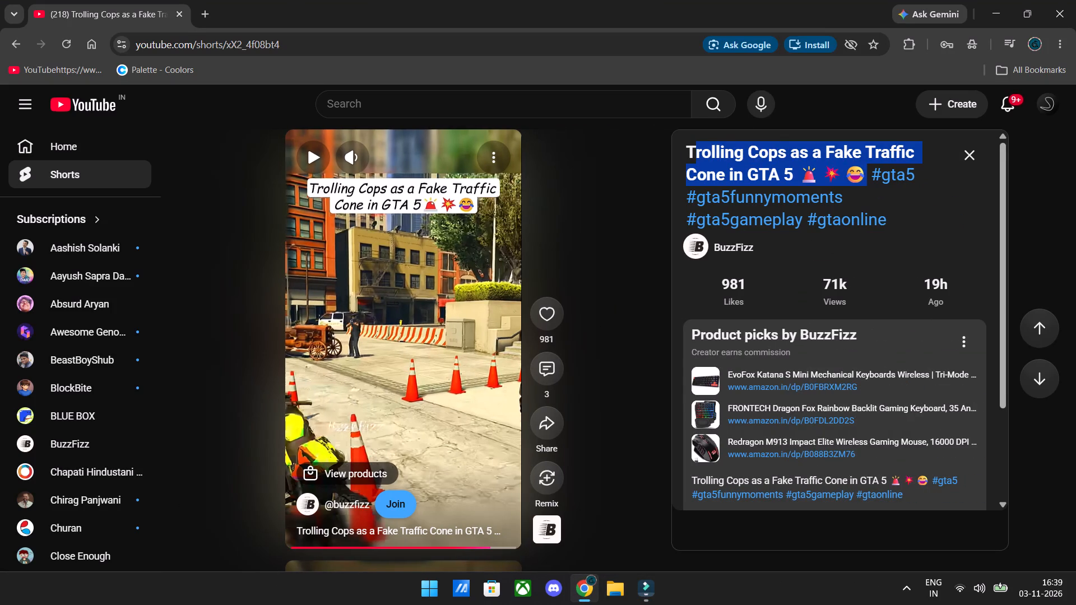
pyautogui.moveTo(695, 151); pyautogui.dragTo(681, 151)
pyautogui.hotkey('ctrl', 'c')
# Return to Filmora and replace the title's placeholder text with the copied video title.
pyautogui.click(651, 582)
pyautogui.scroll(7, 687, 141)
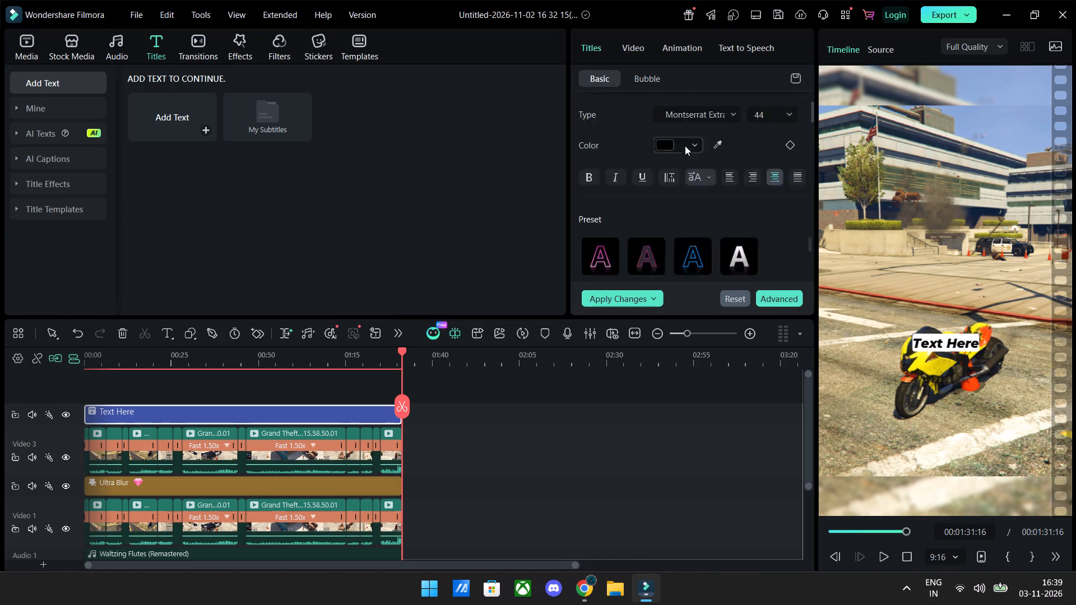
pyautogui.scroll(4, 685, 146)
pyautogui.moveTo(684, 138); pyautogui.dragTo(564, 136)
pyautogui.hotkey('ctrl', 'v')
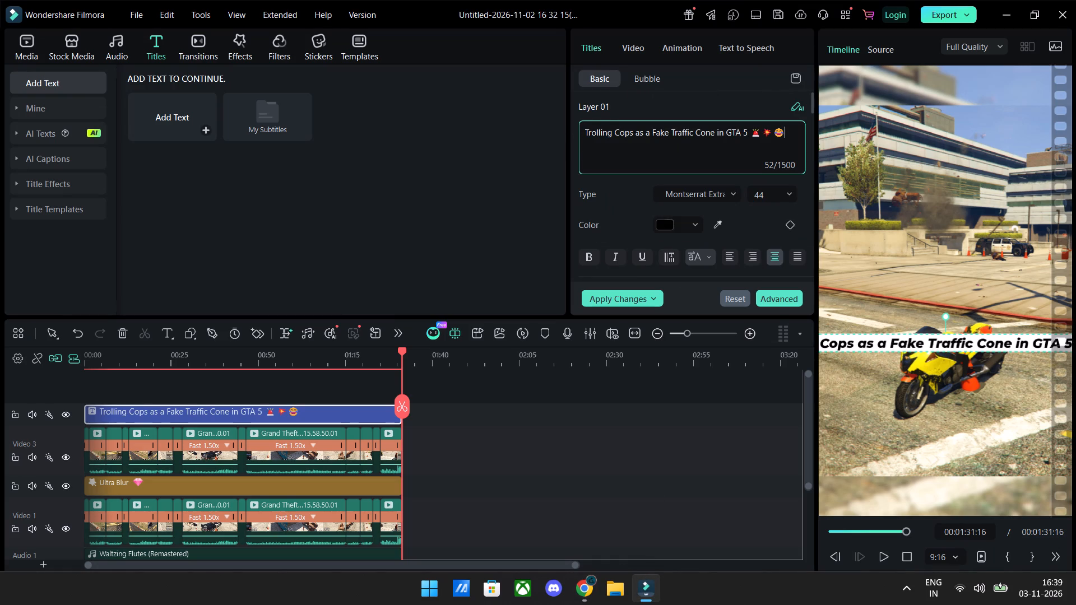
# Cut "Cone in GTA 5" and the emojis from the title, and pad the remaining line with a space at each end.
pyautogui.moveTo(694, 132); pyautogui.dragTo(772, 136)
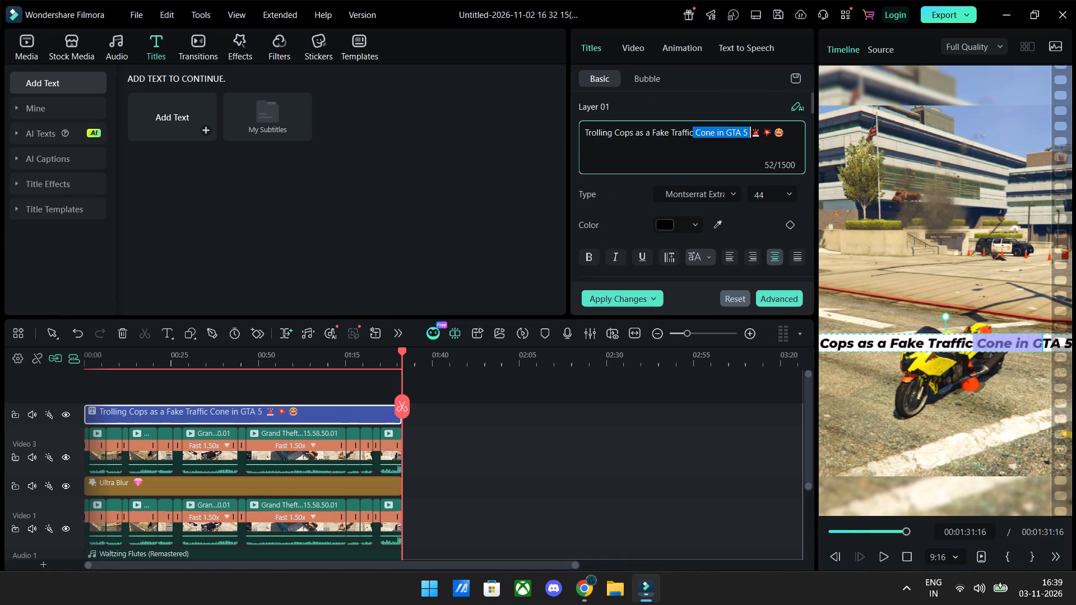
pyautogui.moveTo(772, 136); pyautogui.dragTo(789, 136)
pyautogui.hotkey('ctrl', 'x')
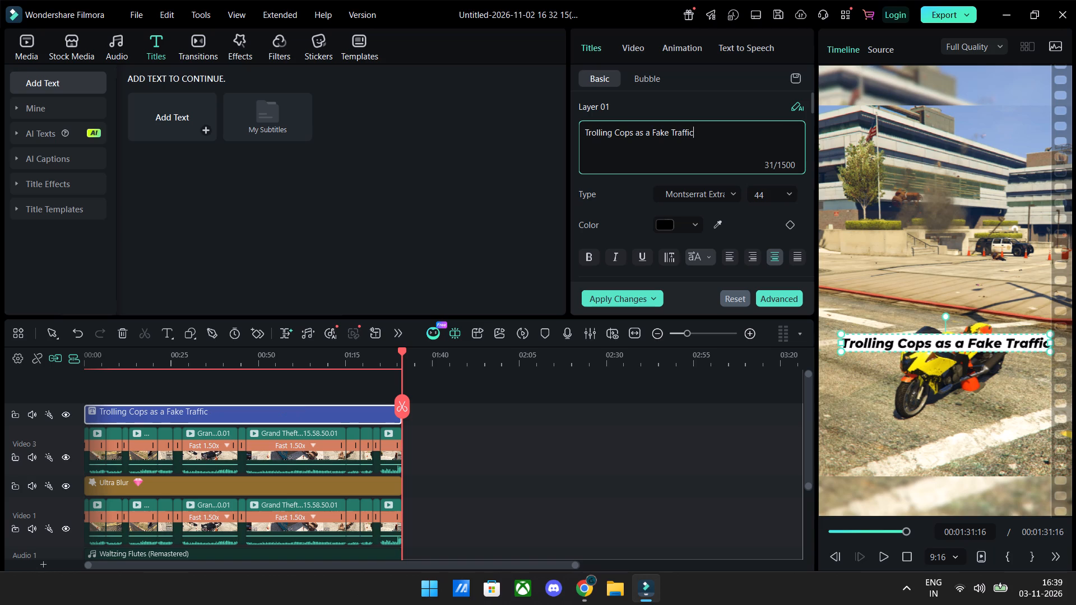
pyautogui.press('space')
pyautogui.click(585, 137)
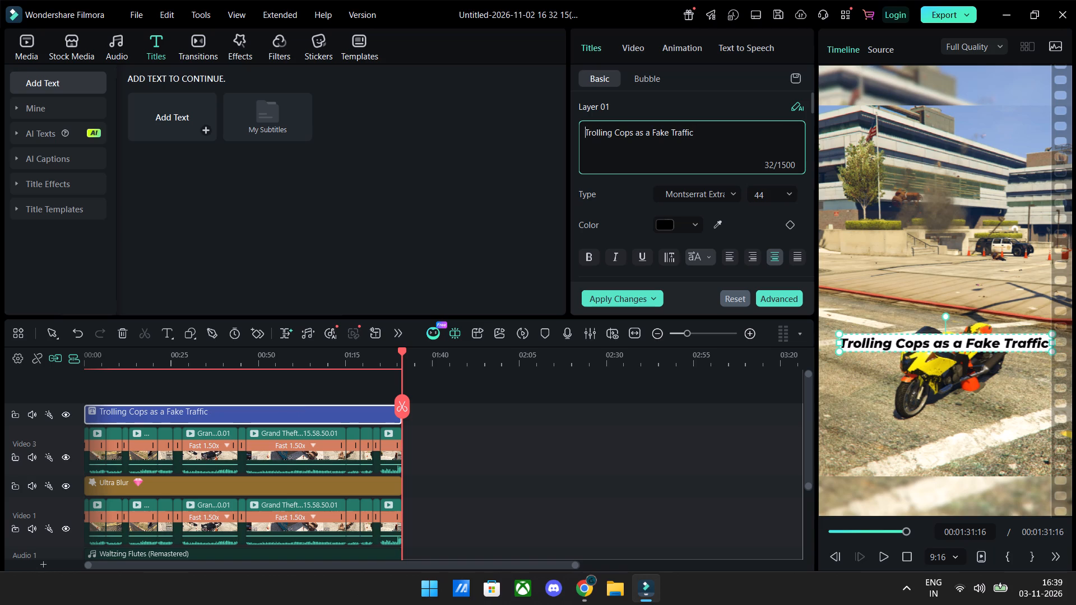
pyautogui.press('space')
# Move the "Trolling Cops as a Fake Traffic" title to the top edge of the sharp gameplay picture, centred horizontally.
pyautogui.click(835, 77)
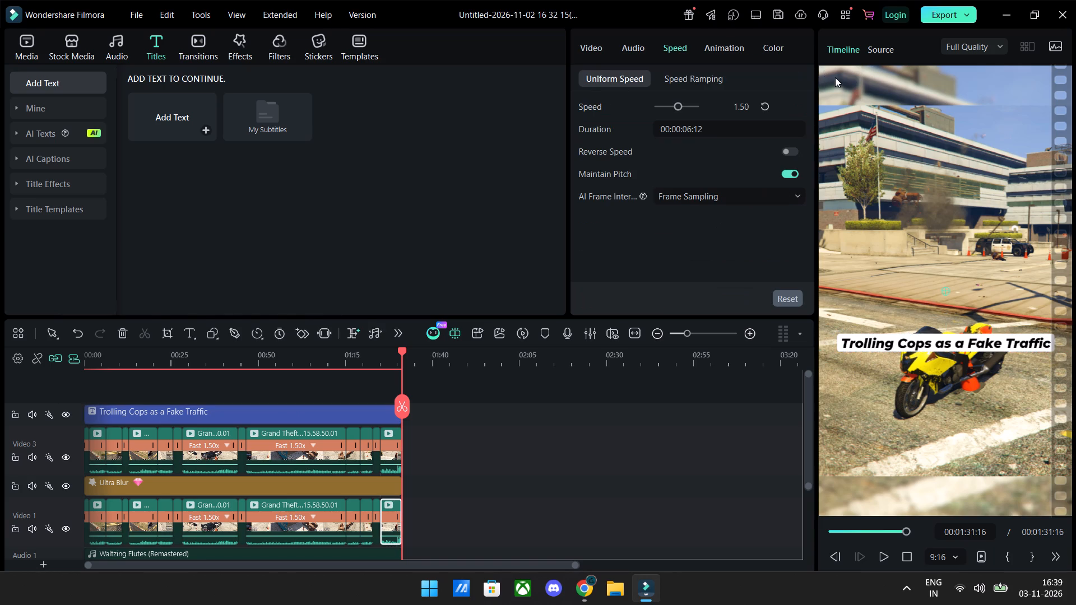
pyautogui.moveTo(956, 339); pyautogui.dragTo(936, 184)
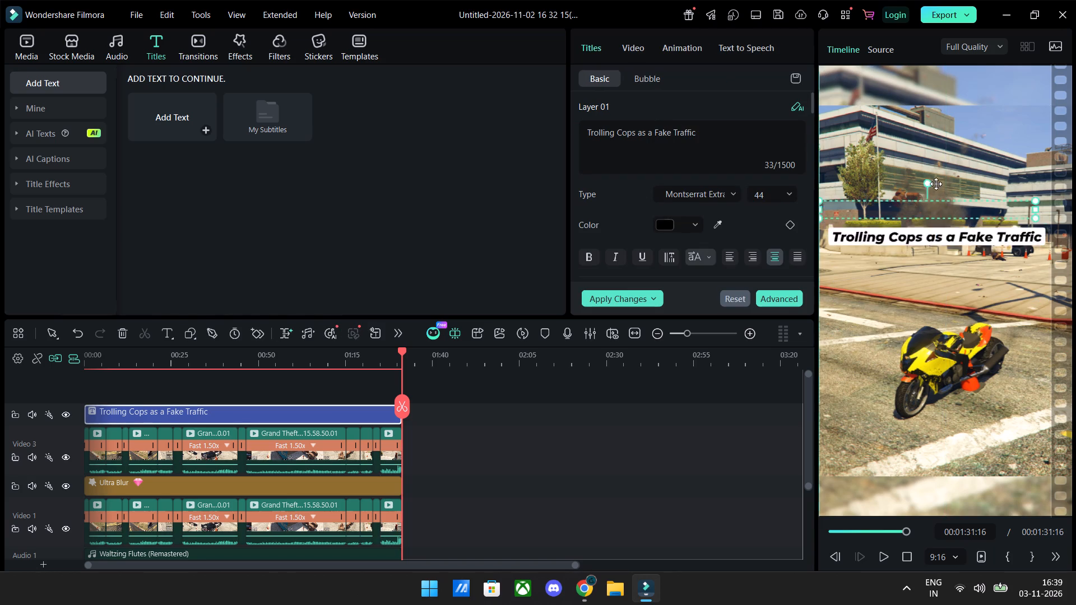
pyautogui.moveTo(936, 184); pyautogui.dragTo(950, 117)
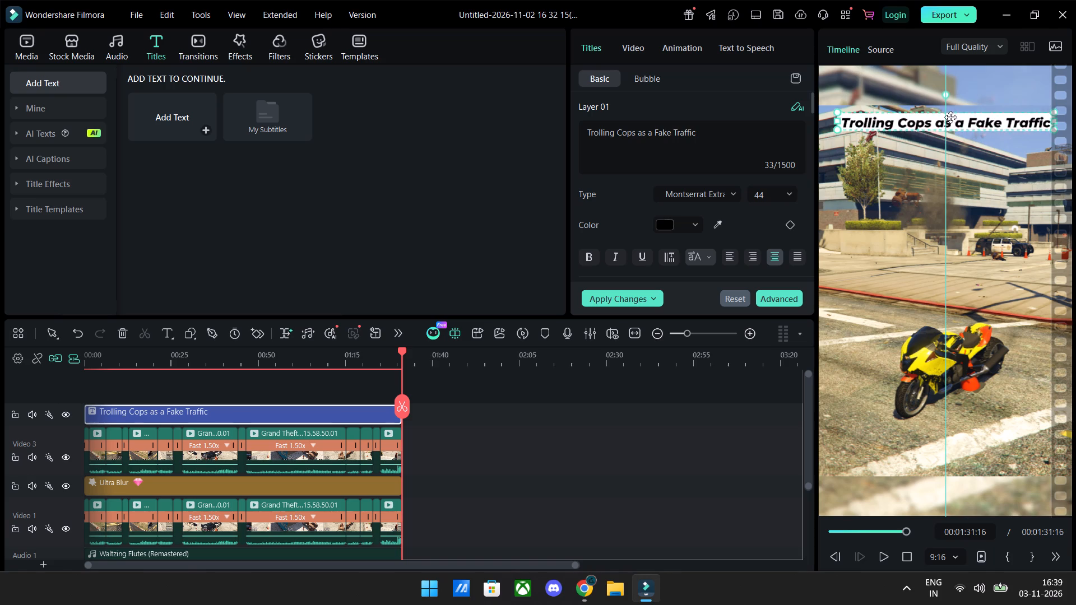
# Nudge the "Trolling Cops as a Fake Traffic" title slightly upward at the top edge of the sharp gameplay picture, keeping it centred.
pyautogui.moveTo(950, 117); pyautogui.dragTo(950, 116)
pyautogui.click(568, 421)
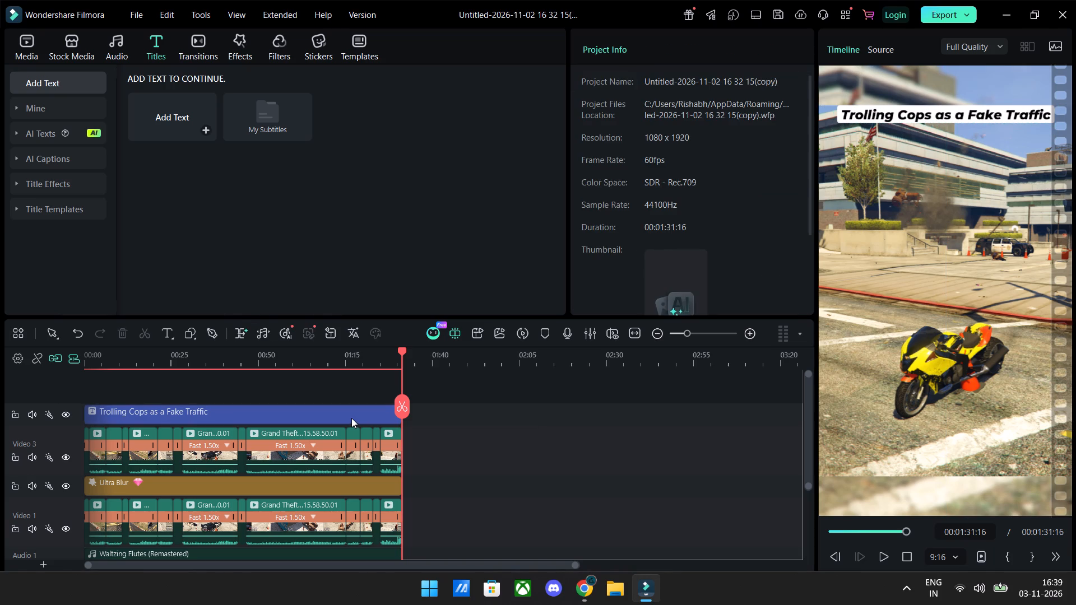
# Duplicate the "Trolling Cops as a Fake Traffic" title clip onto a new track directly above, starting at the beginning of the timeline.
pyautogui.click(351, 418)
pyautogui.hotkey('ctrl', 'c')
pyautogui.hotkey('ctrl', 'v')
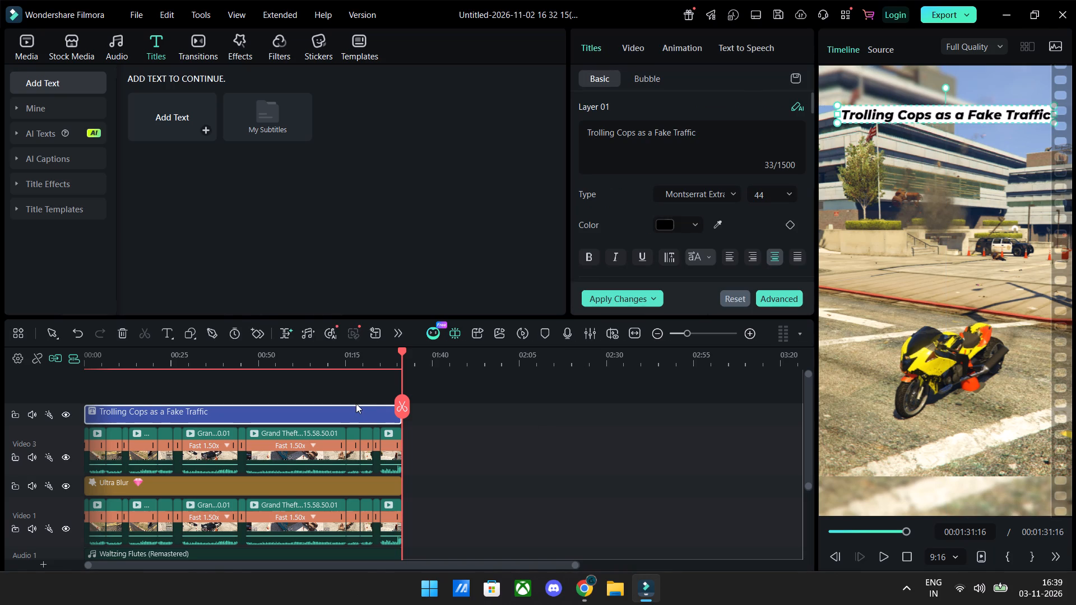
pyautogui.moveTo(539, 416); pyautogui.dragTo(183, 394)
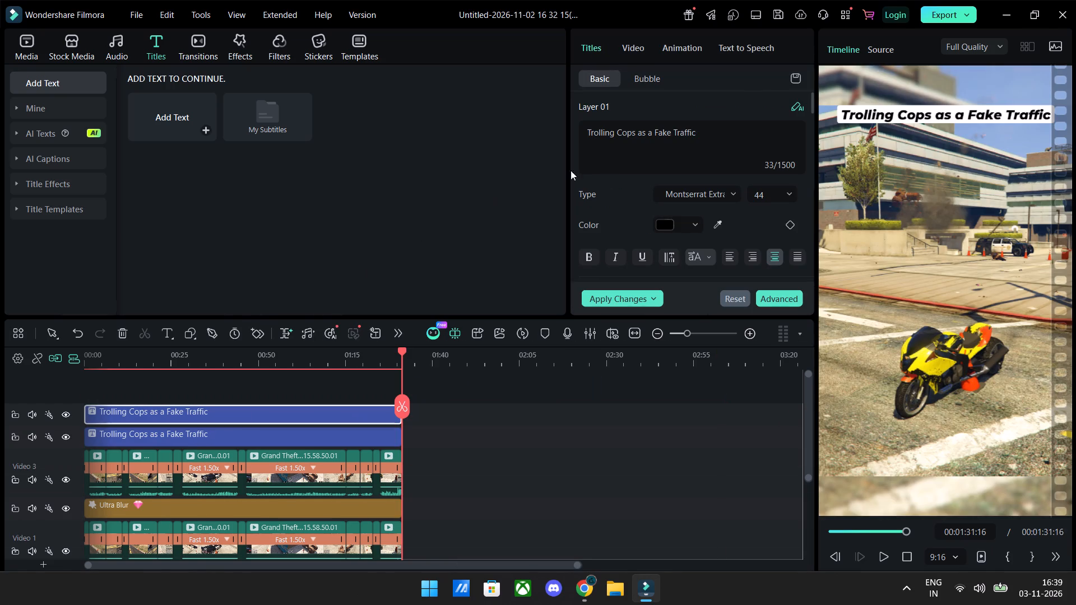
# Replace the duplicate title's text with the cut "Cone in GTA 5 🚨 💥 😂", adding a space at the end.
pyautogui.moveTo(695, 142); pyautogui.dragTo(496, 133)
pyautogui.hotkey('ctrl', 'v')
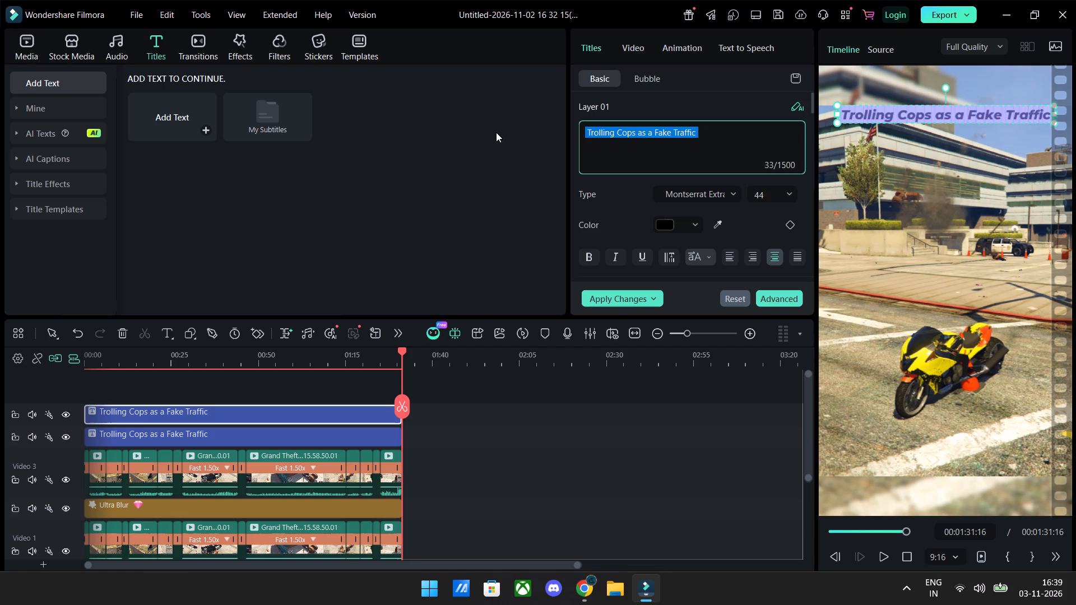
pyautogui.press('space')
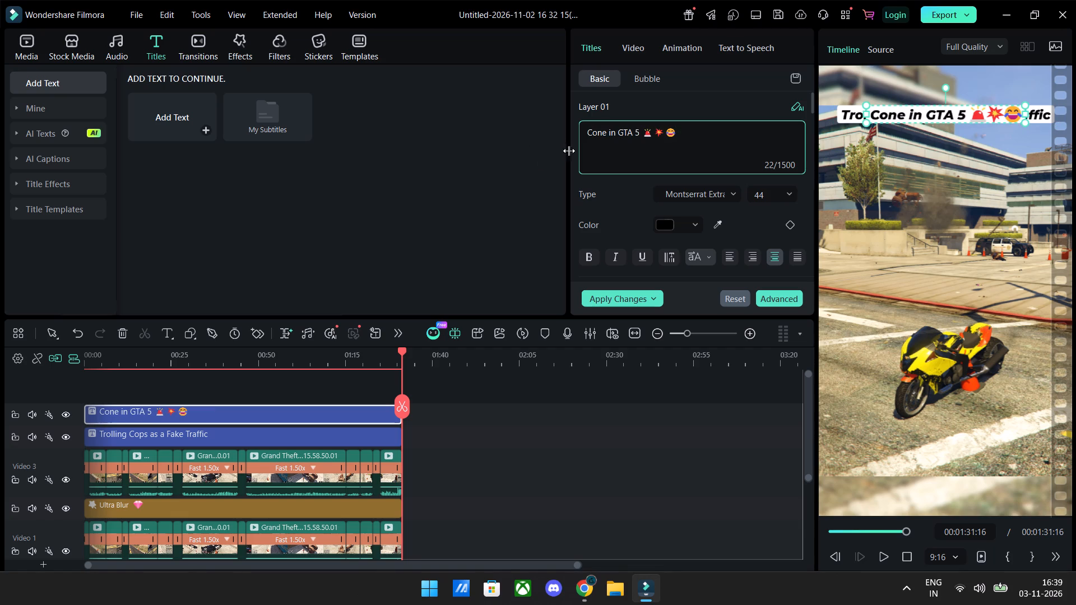
pyautogui.click(854, 68)
# Place the "Cone in GTA 5" title directly beneath the "Trolling Cops as a Fake Traffic" line, centred horizontally.
pyautogui.moveTo(921, 113); pyautogui.dragTo(926, 137)
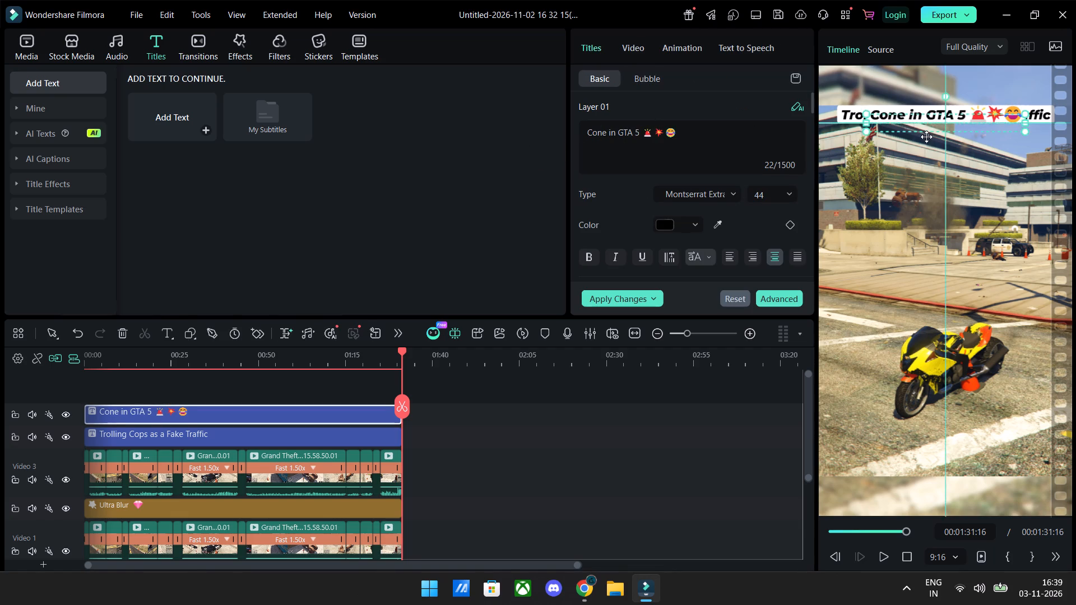
pyautogui.moveTo(926, 137); pyautogui.dragTo(926, 134)
pyautogui.click(892, 82)
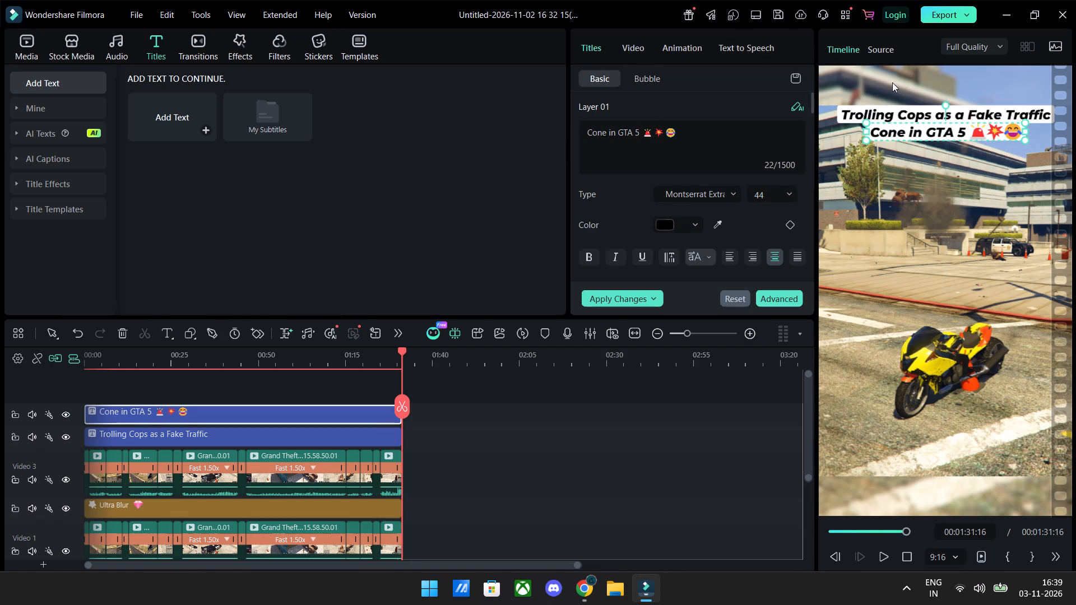
# Add a default text clip on a new track above both titles and stretch it across the full length of the video.
pyautogui.moveTo(168, 117); pyautogui.dragTo(165, 231)
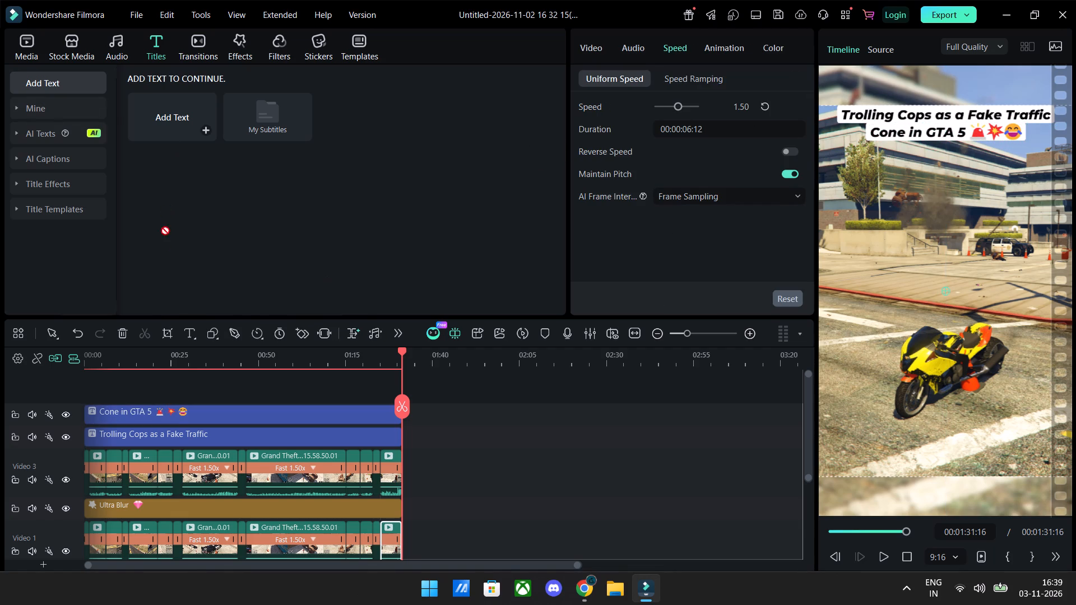
pyautogui.moveTo(165, 231); pyautogui.dragTo(182, 369)
pyautogui.moveTo(183, 410); pyautogui.dragTo(87, 414)
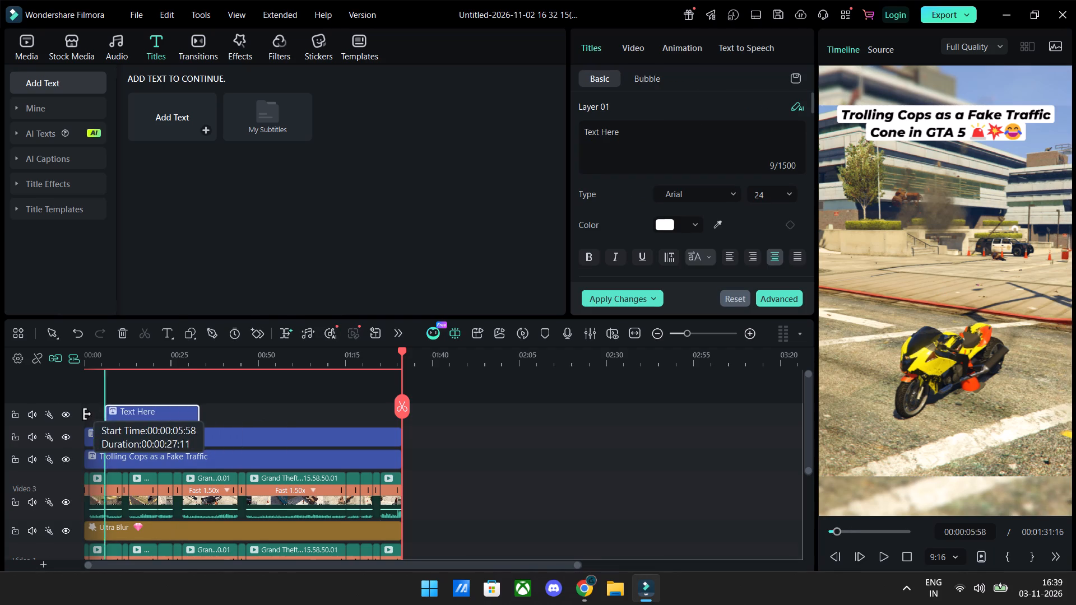
pyautogui.moveTo(87, 414); pyautogui.dragTo(83, 414)
pyautogui.moveTo(198, 411); pyautogui.dragTo(400, 422)
# Examine how the new text clip's end lines up with the ends of the title and video clips on the timeline.
pyautogui.keyDown('ctrl'); pyautogui.scroll(3, 433, 426); pyautogui.keyUp('ctrl')
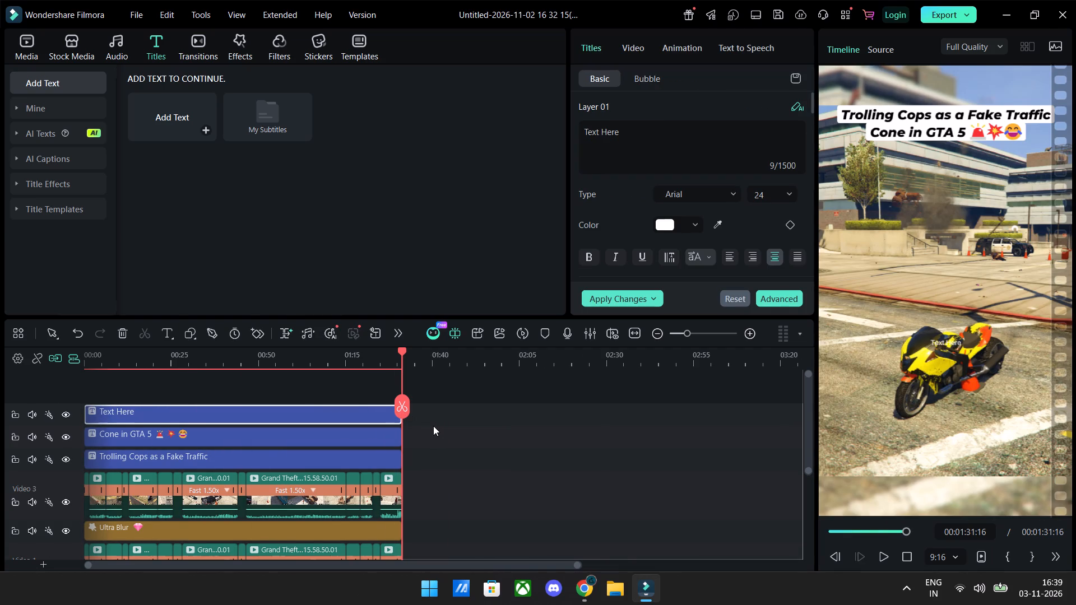
pyautogui.keyDown('ctrl'); pyautogui.scroll(20, 433, 426); pyautogui.keyUp('ctrl')
pyautogui.keyDown('ctrl'); pyautogui.scroll(18, 433, 426); pyautogui.keyUp('ctrl')
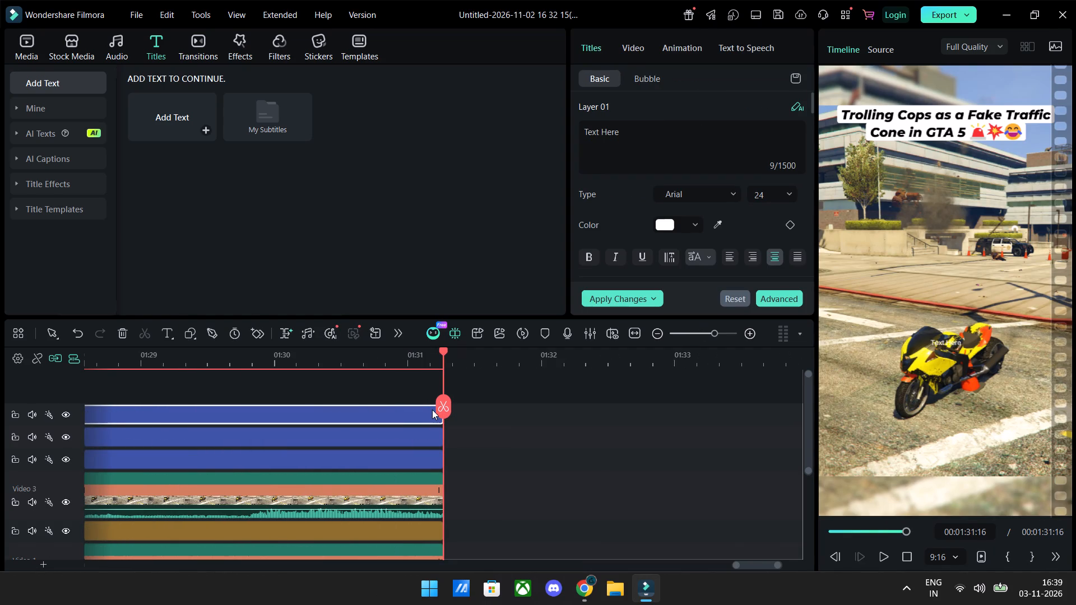
pyautogui.keyDown('ctrl'); pyautogui.scroll(13, 432, 408); pyautogui.keyUp('ctrl')
pyautogui.keyDown('ctrl'); pyautogui.scroll(-16, 432, 404); pyautogui.keyUp('ctrl')
pyautogui.keyDown('ctrl'); pyautogui.scroll(-17, 432, 403); pyautogui.keyUp('ctrl')
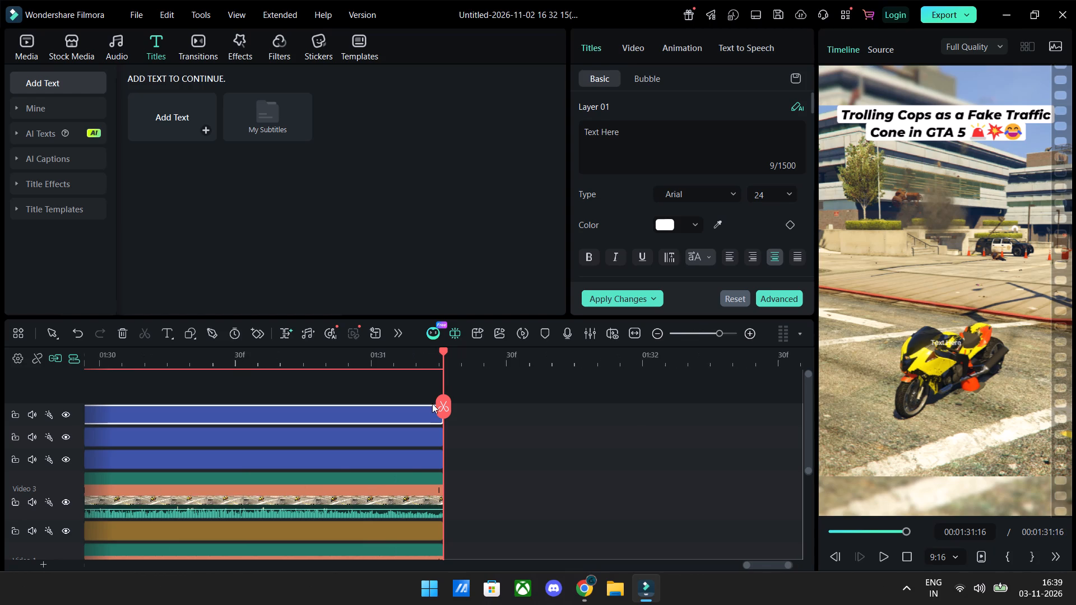
pyautogui.keyDown('ctrl'); pyautogui.scroll(-18, 432, 402); pyautogui.keyUp('ctrl')
pyautogui.keyDown('ctrl'); pyautogui.scroll(-15, 435, 394); pyautogui.keyUp('ctrl')
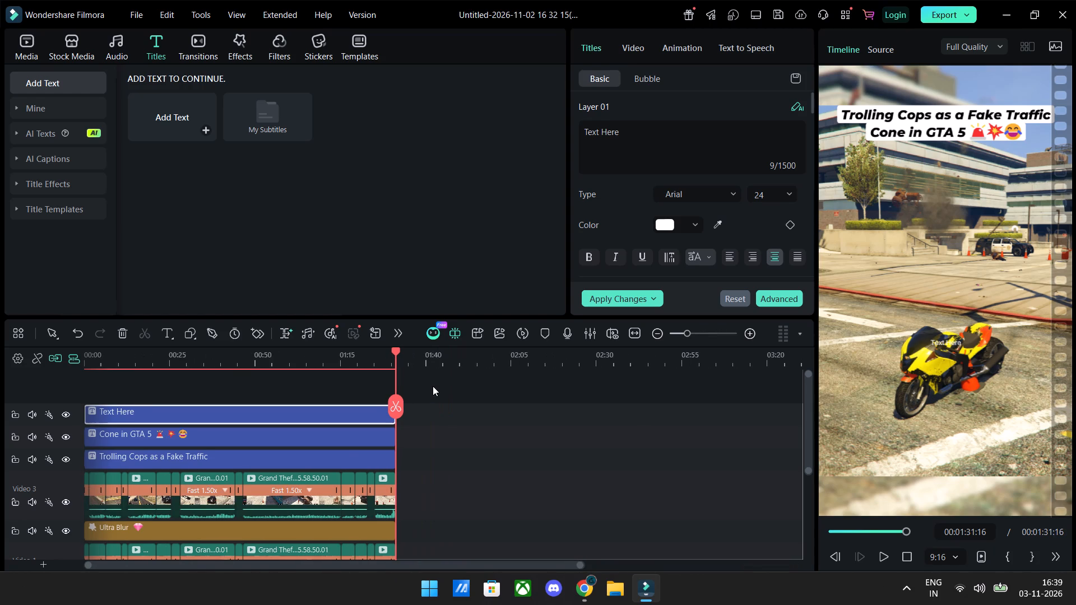
pyautogui.keyDown('ctrl'); pyautogui.scroll(20, 433, 390); pyautogui.keyUp('ctrl')
pyautogui.keyDown('ctrl'); pyautogui.scroll(10, 433, 390); pyautogui.keyUp('ctrl')
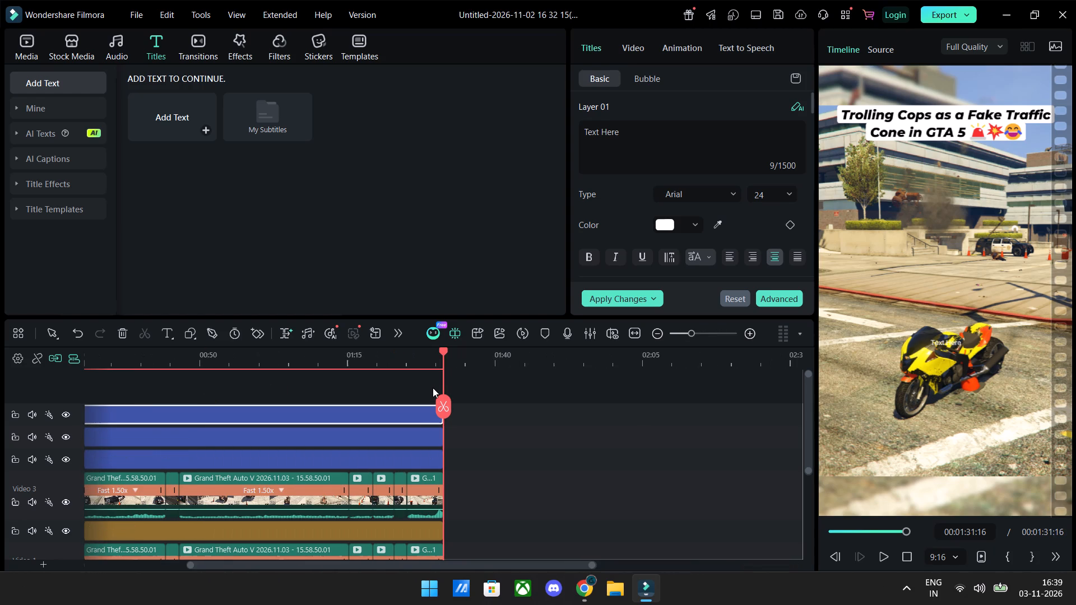
pyautogui.keyDown('ctrl'); pyautogui.scroll(20, 433, 388); pyautogui.keyUp('ctrl')
pyautogui.keyDown('ctrl'); pyautogui.scroll(20, 433, 388); pyautogui.keyUp('ctrl')
pyautogui.keyDown('ctrl'); pyautogui.scroll(1, 433, 388); pyautogui.keyUp('ctrl')
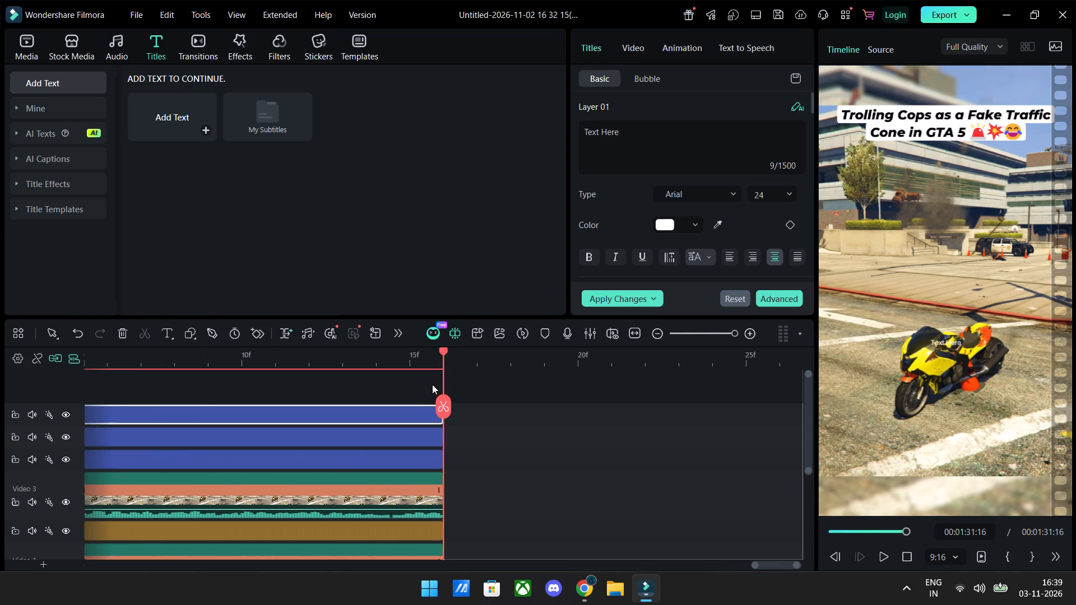
pyautogui.keyDown('ctrl'); pyautogui.scroll(5, 432, 384); pyautogui.keyUp('ctrl')
pyautogui.keyDown('ctrl'); pyautogui.scroll(-20, 430, 420); pyautogui.keyUp('ctrl')
pyautogui.keyDown('ctrl'); pyautogui.scroll(-11, 430, 420); pyautogui.keyUp('ctrl')
pyautogui.keyDown('ctrl'); pyautogui.scroll(-20, 432, 383); pyautogui.keyUp('ctrl')
pyautogui.keyDown('ctrl'); pyautogui.scroll(-10, 432, 383); pyautogui.keyUp('ctrl')
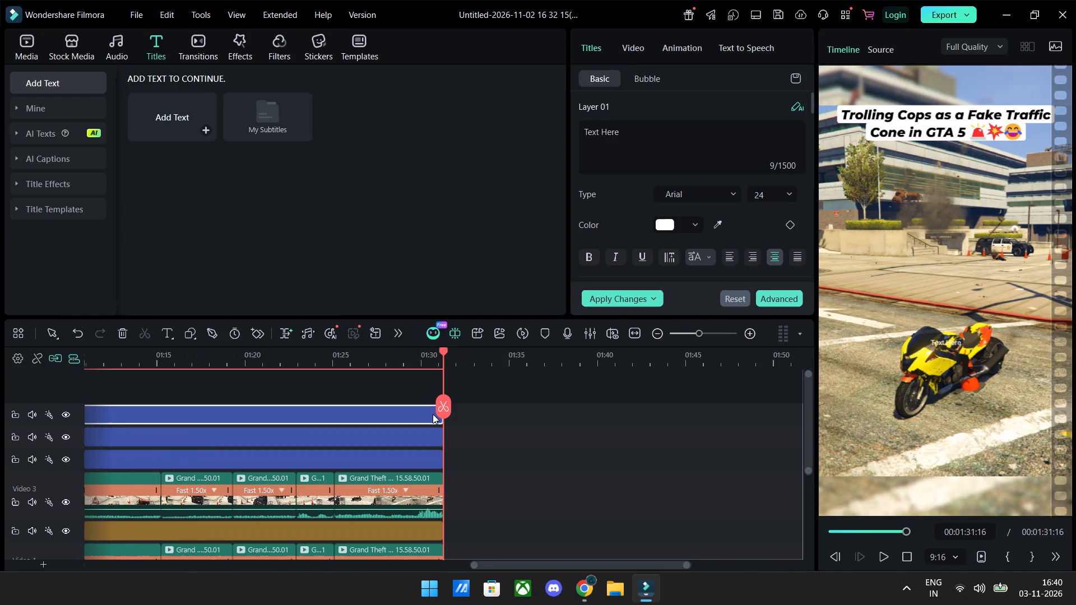
pyautogui.moveTo(625, 133); pyautogui.dragTo(577, 199)
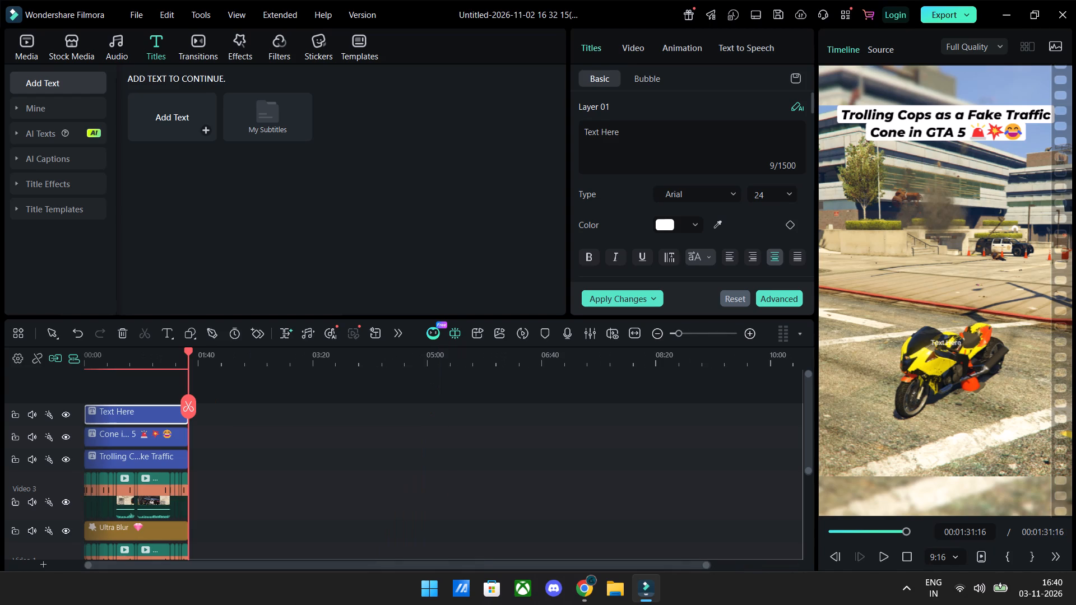
pyautogui.moveTo(577, 199); pyautogui.dragTo(581, 136)
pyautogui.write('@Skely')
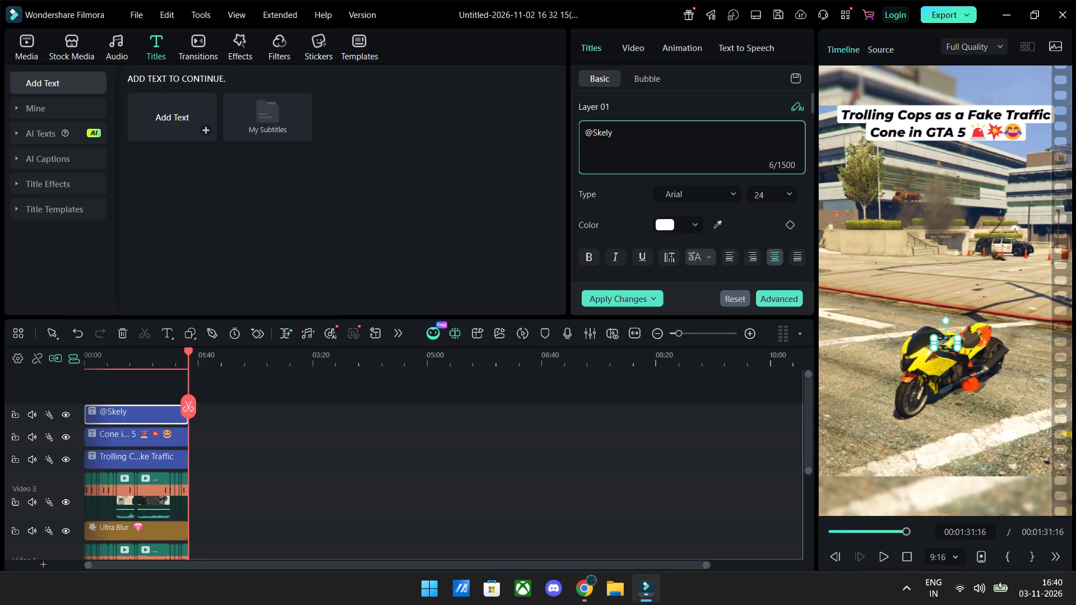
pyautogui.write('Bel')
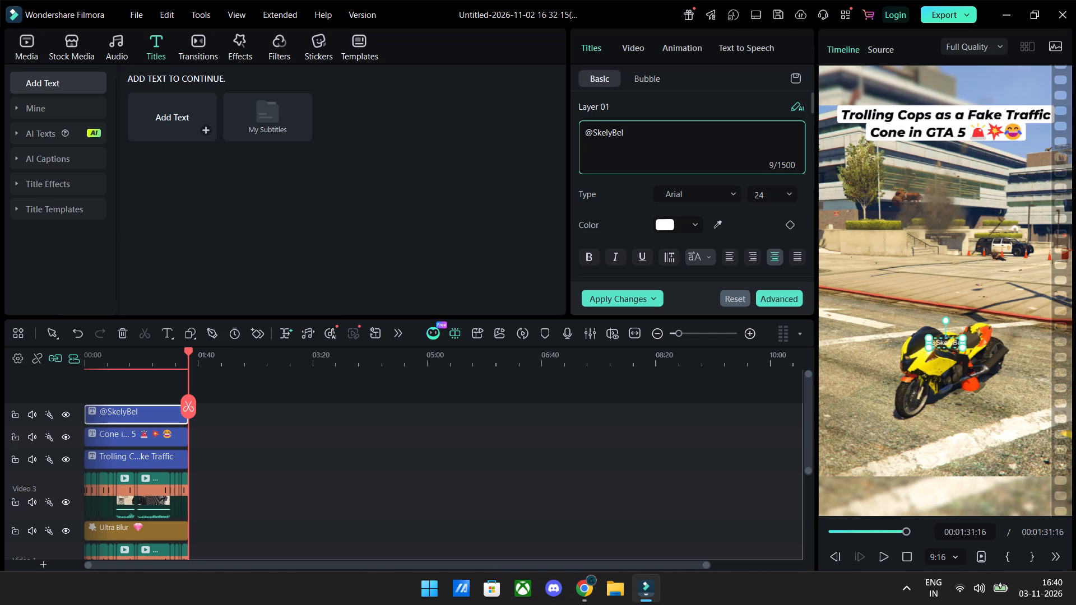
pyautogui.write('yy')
pyautogui.click(694, 192)
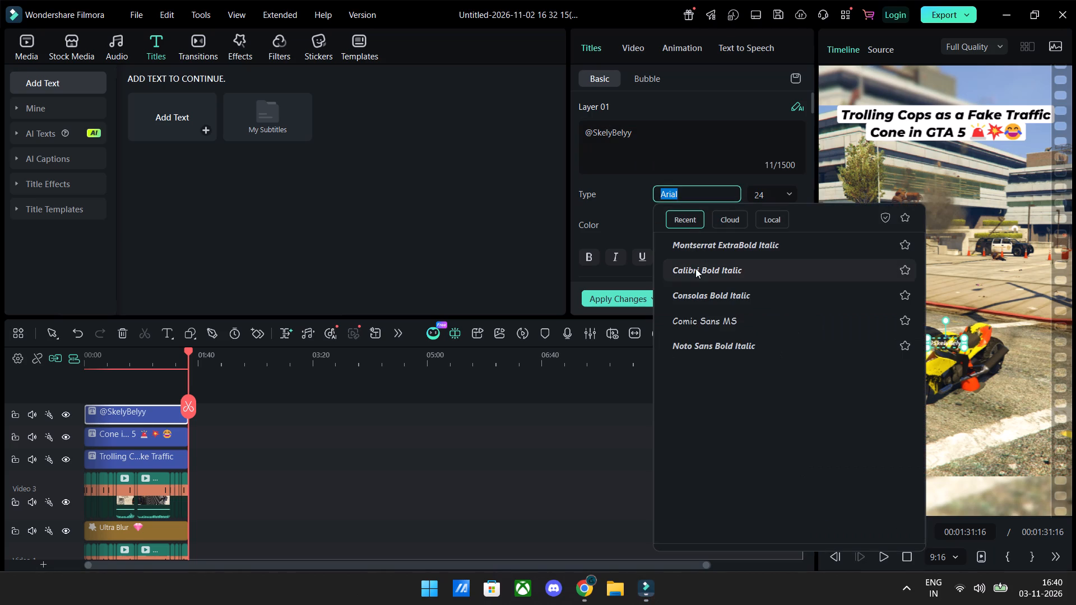
pyautogui.click(695, 268)
pyautogui.click(697, 201)
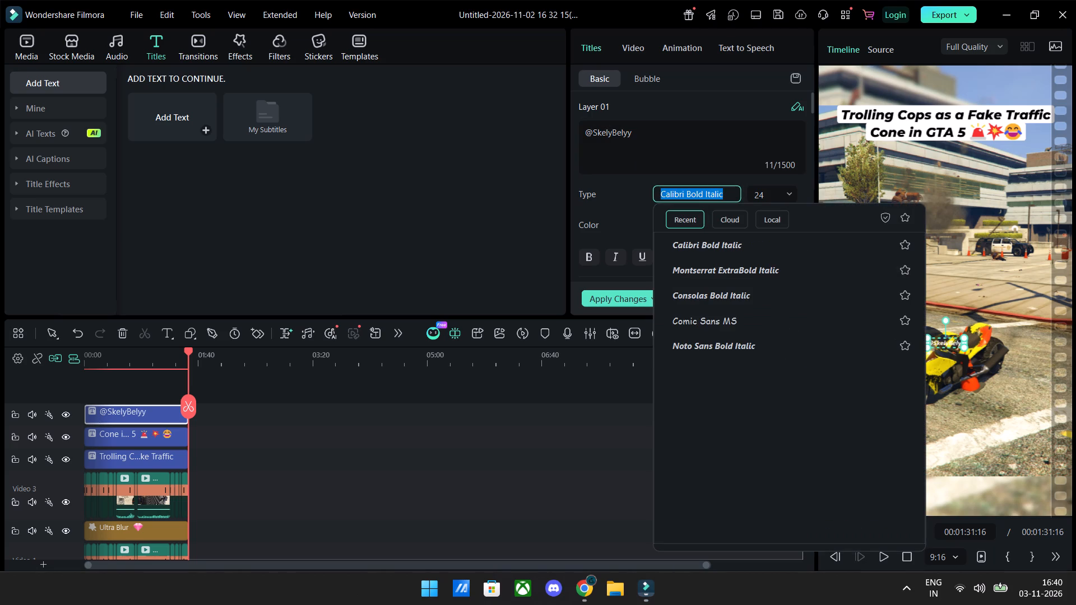
pyautogui.click(703, 175)
pyautogui.click(772, 197)
pyautogui.scroll(4, 772, 197)
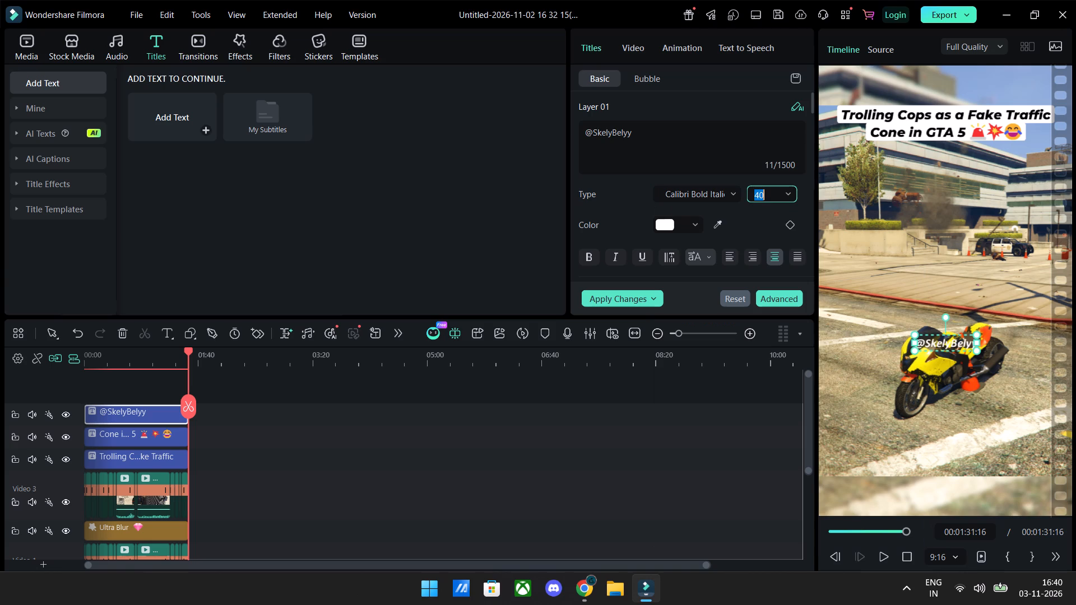
pyautogui.click(699, 227)
pyautogui.click(637, 244)
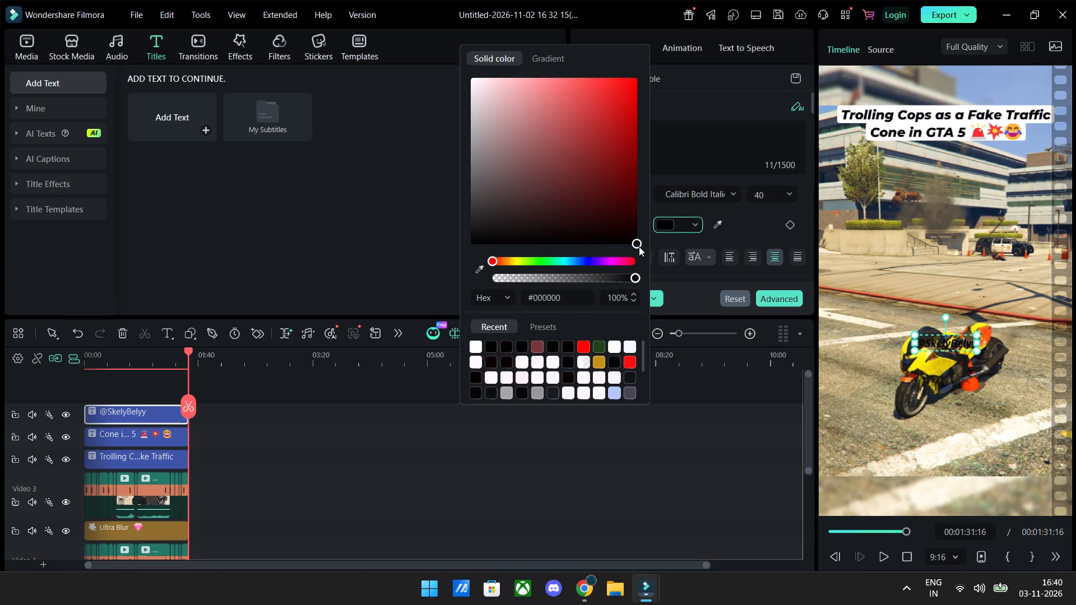
pyautogui.click(767, 237)
pyautogui.scroll(-6, 758, 232)
pyautogui.scroll(-4, 712, 230)
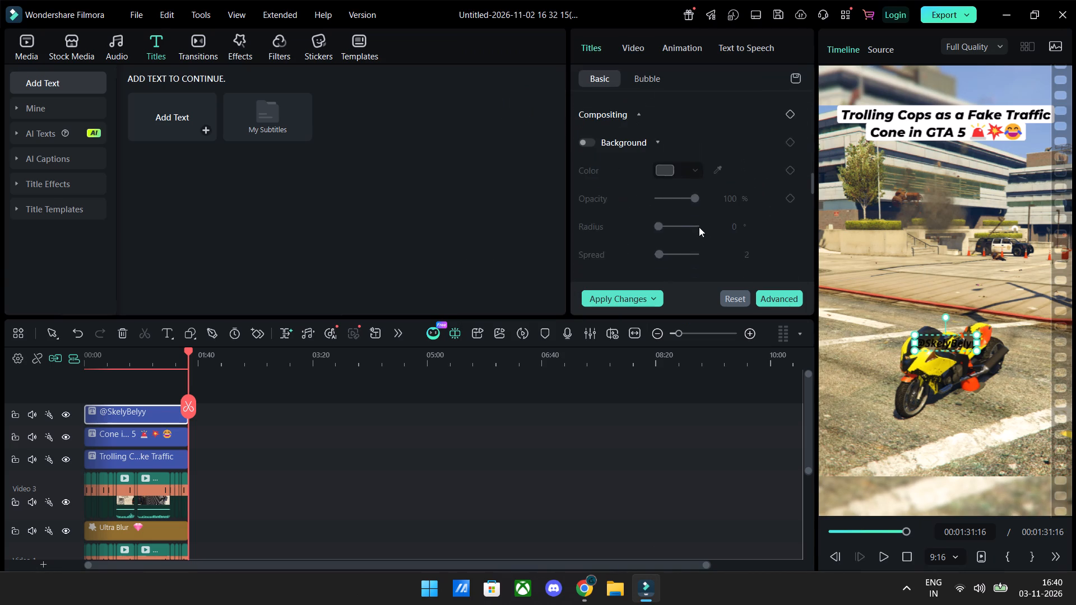
pyautogui.scroll(3, 687, 219)
pyautogui.scroll(-3, 685, 217)
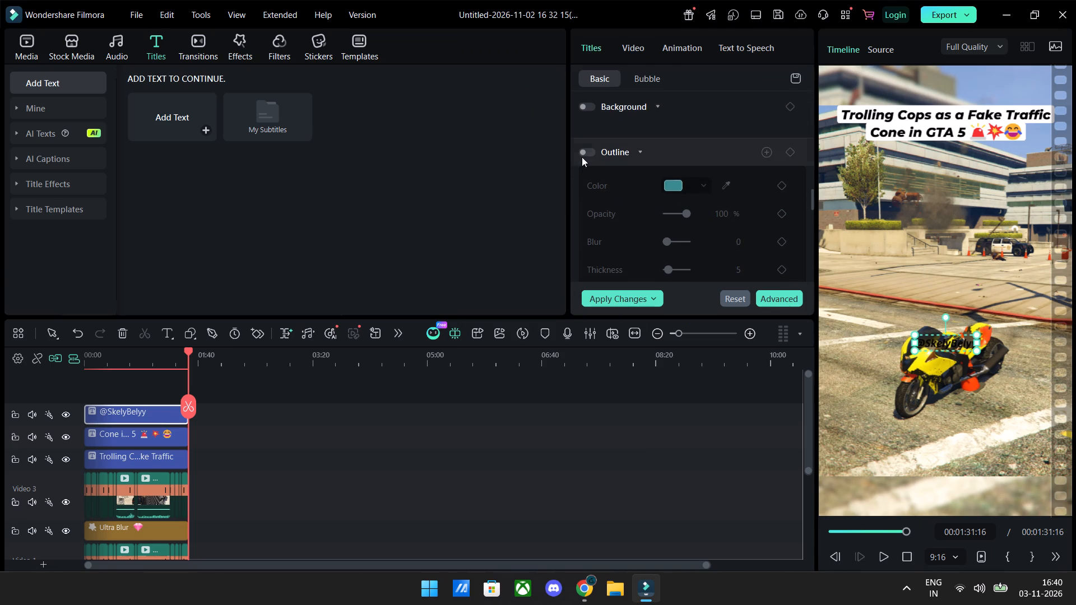
pyautogui.click(583, 152)
pyautogui.click(702, 190)
pyautogui.moveTo(611, 230); pyautogui.dragTo(568, 202)
pyautogui.click(849, 91)
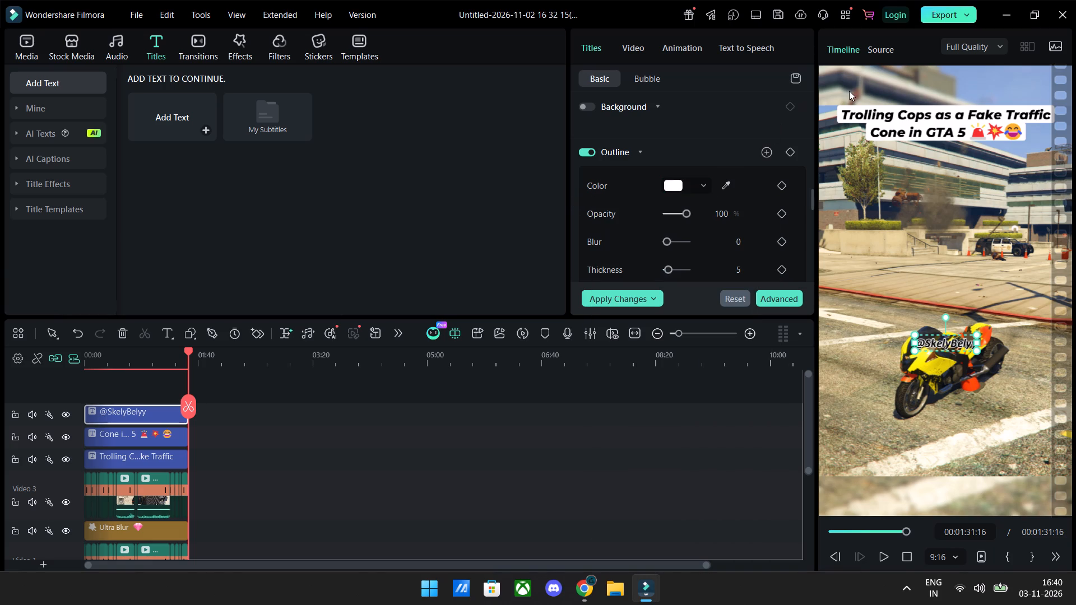
pyautogui.scroll(13, 719, 199)
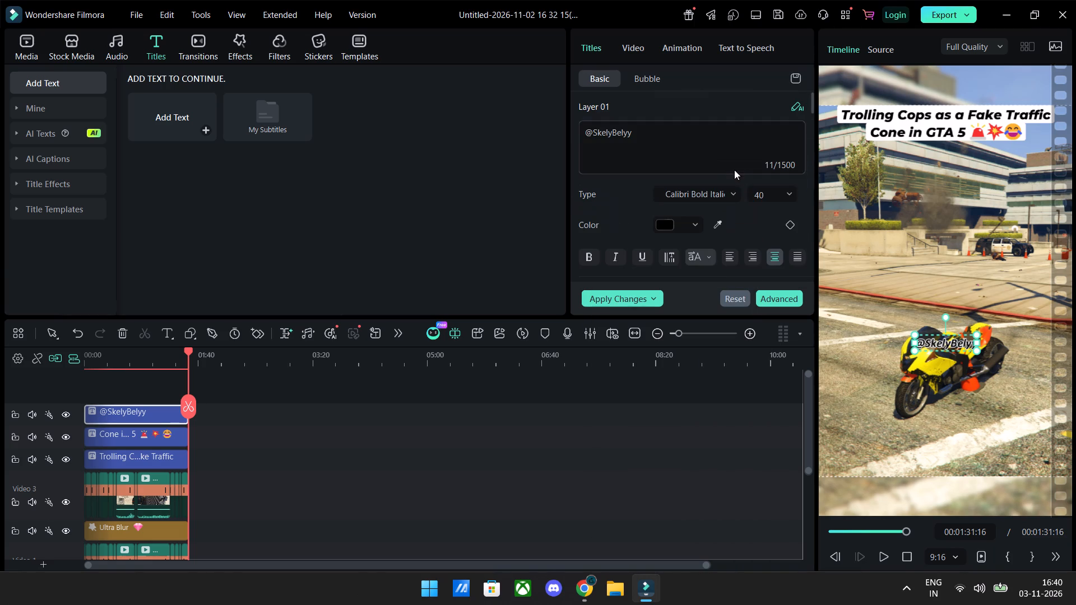
pyautogui.scroll(2, 760, 192)
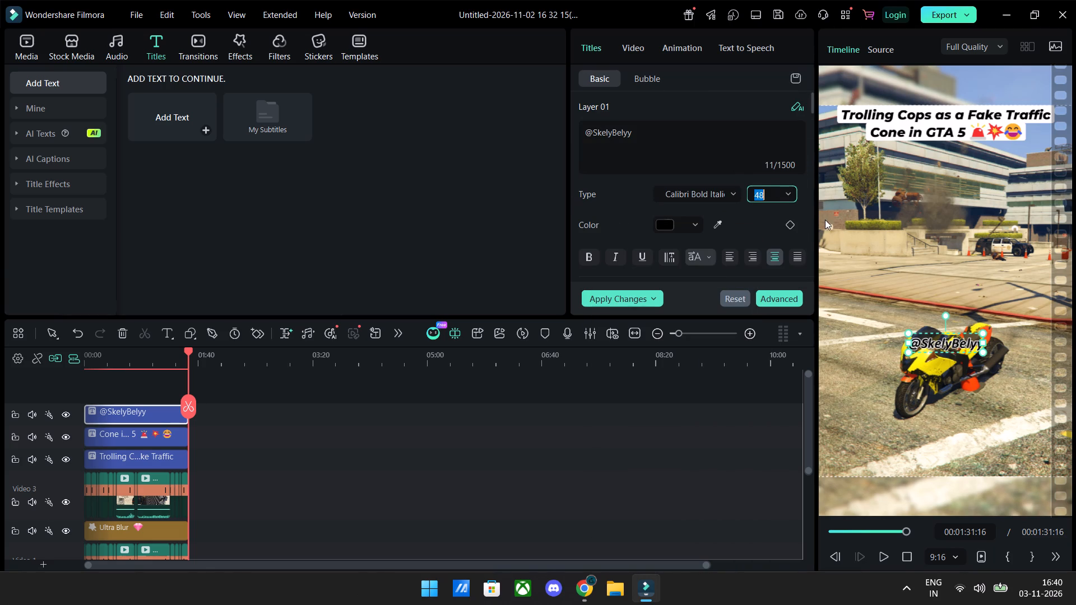
pyautogui.click(855, 77)
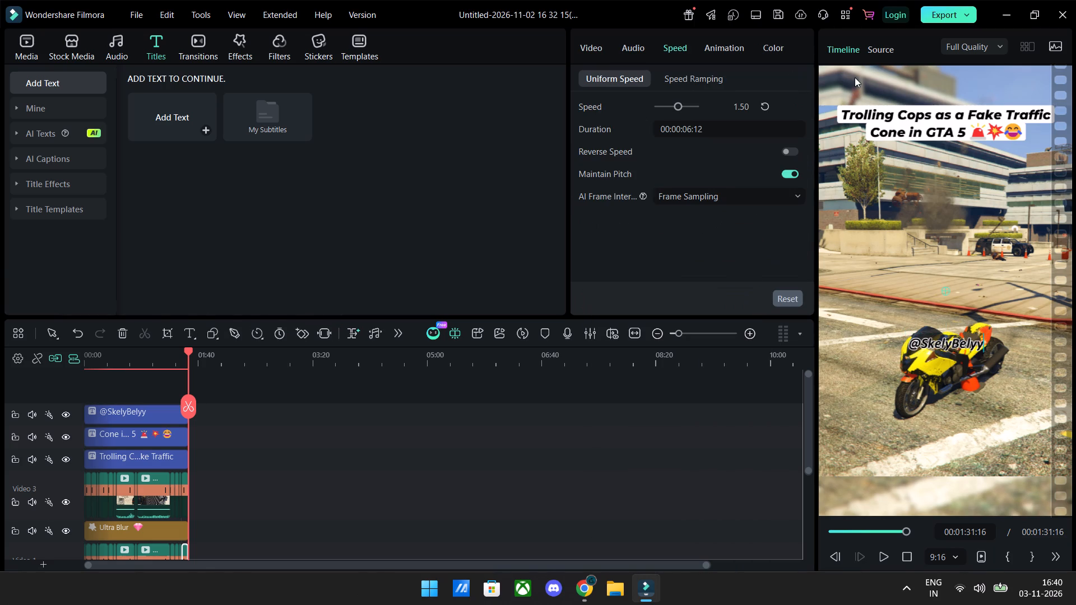
pyautogui.moveTo(948, 345); pyautogui.dragTo(984, 431)
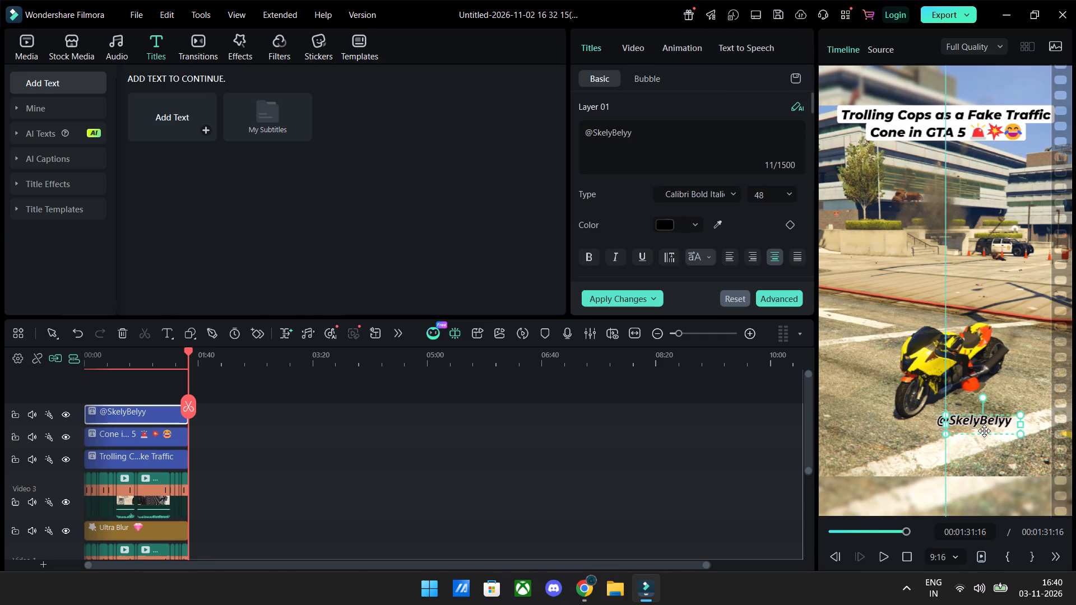
pyautogui.moveTo(984, 431); pyautogui.dragTo(1021, 466)
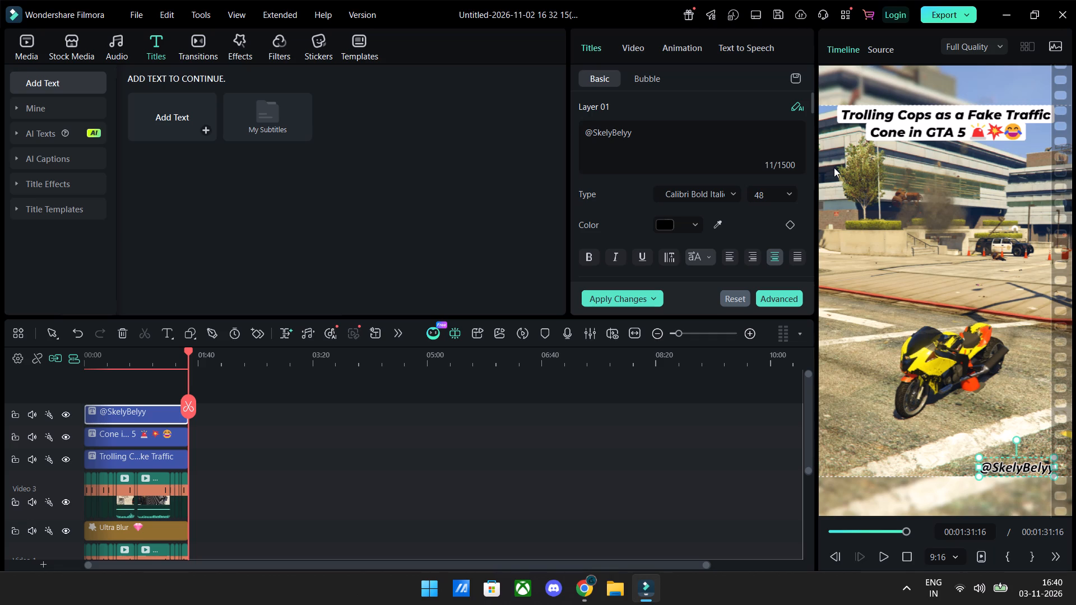
# Open the export settings and replace the video's title with "ananananananananannanna".
pyautogui.click(934, 14)
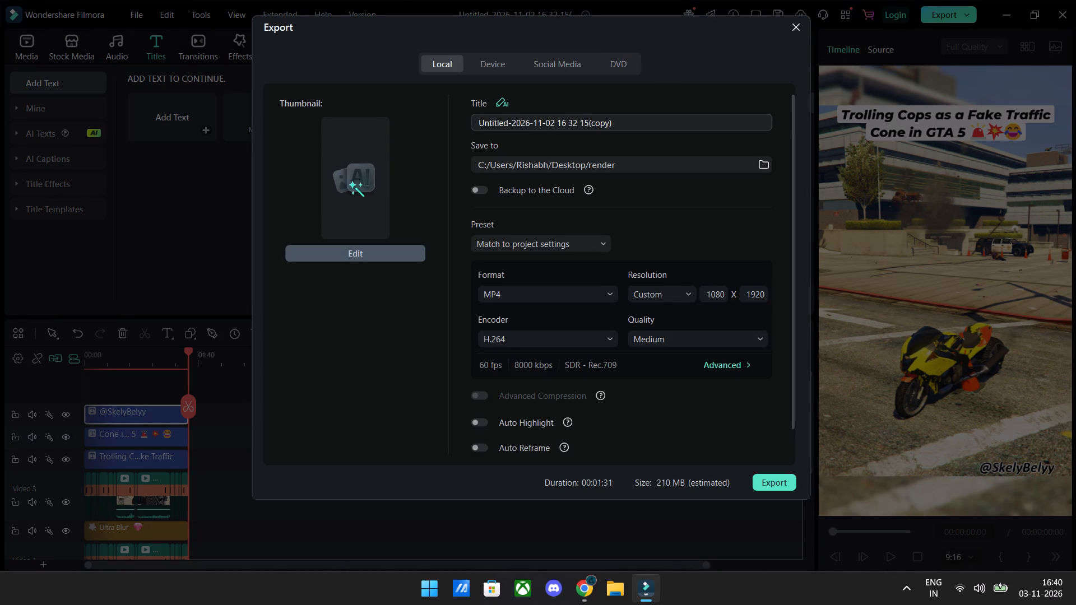
pyautogui.moveTo(619, 127); pyautogui.dragTo(460, 137)
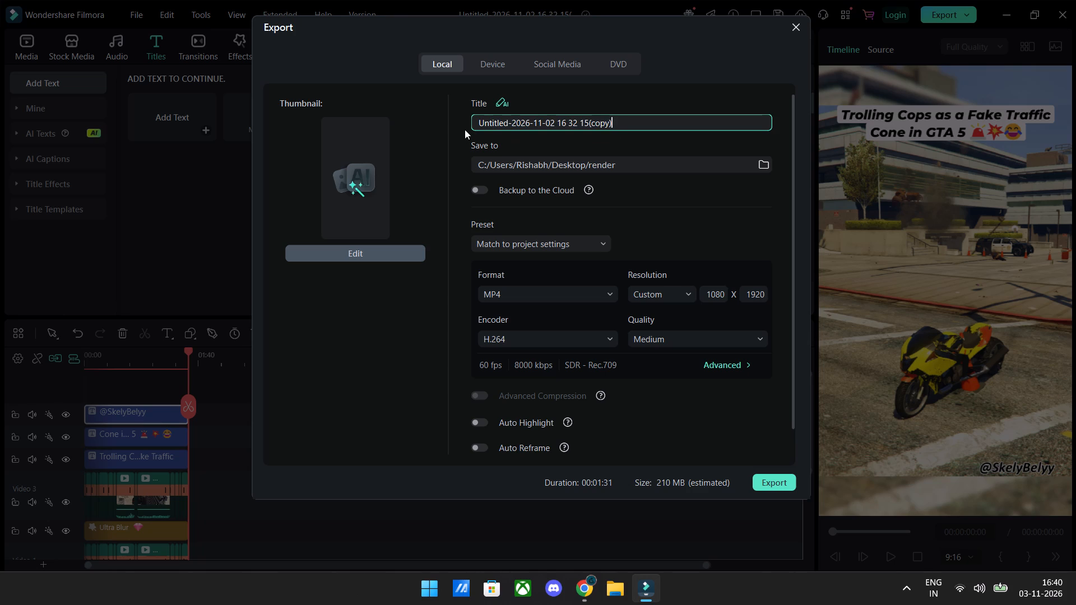
pyautogui.press('BackSpace')
pyautogui.press('BackSpace')
pyautogui.press('BackSpace')
pyautogui.press('BackSpace')
pyautogui.press('BackSpace')
pyautogui.press('BackSpace')
pyautogui.press('BackSpace')
pyautogui.press('BackSpace')
pyautogui.press('BackSpace')
pyautogui.press('BackSpace')
pyautogui.press('BackSpace')
pyautogui.press('BackSpace')
pyautogui.press('BackSpace')
pyautogui.press('BackSpace')
pyautogui.press('BackSpace')
pyautogui.press('BackSpace')
pyautogui.press('BackSpace')
pyautogui.press('BackSpace')
pyautogui.press('BackSpace')
pyautogui.press('BackSpace')
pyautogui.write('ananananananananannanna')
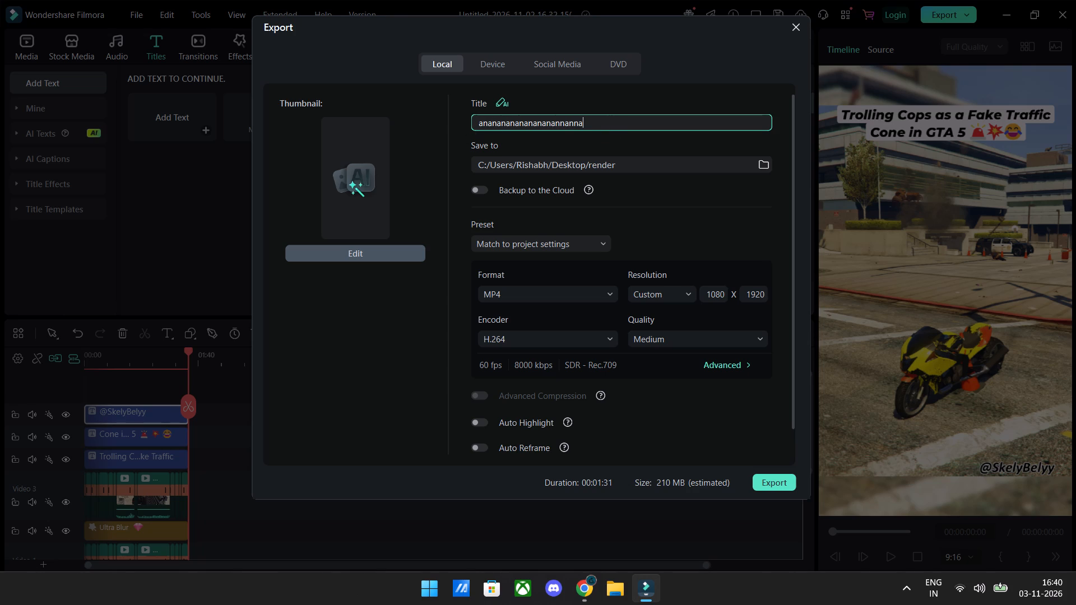
# Apply the "Previous export settings" preset and start exporting the video.
pyautogui.click(545, 232)
pyautogui.click(545, 240)
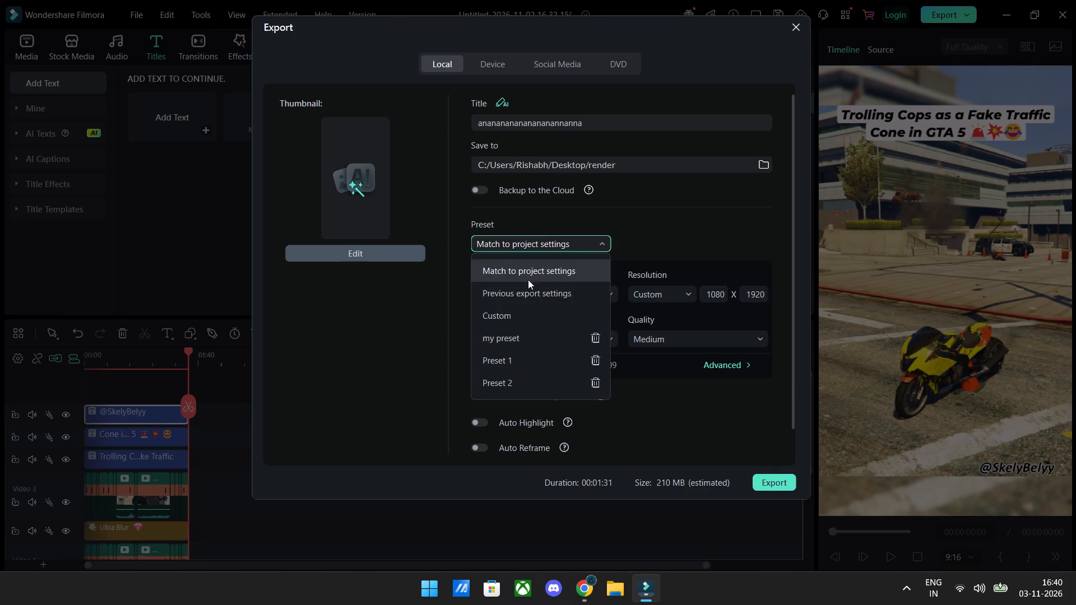
pyautogui.click(525, 287)
pyautogui.click(764, 478)
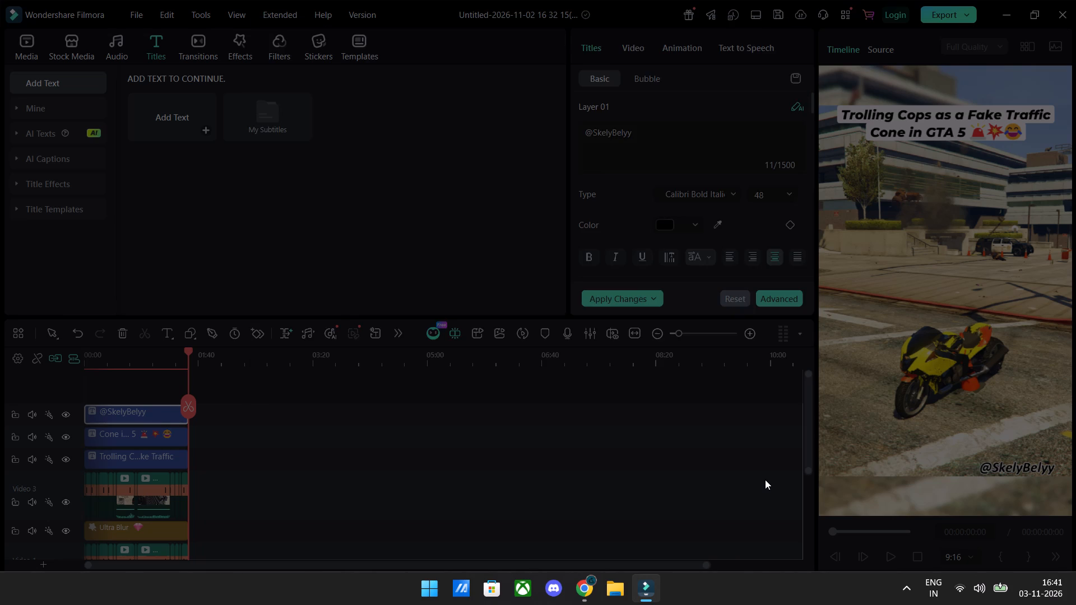
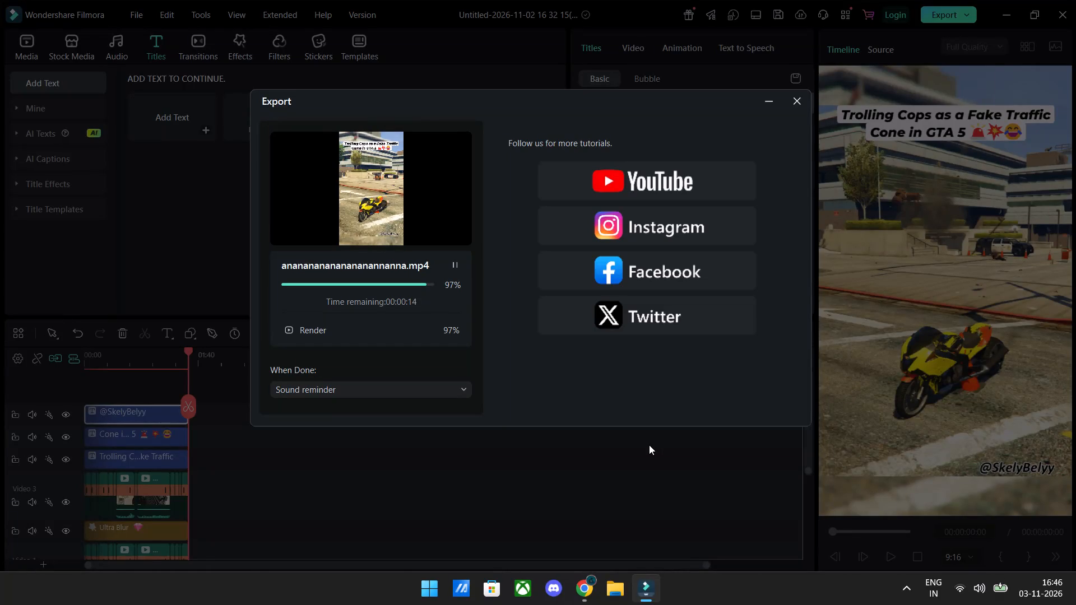
# Switch to Chrome and copy the highlighted title "Trolling Cops as a Fake Traffic Cone in GTA 5 🚨💥😂" from the BuzzFizz Short.
pyautogui.click(589, 589)
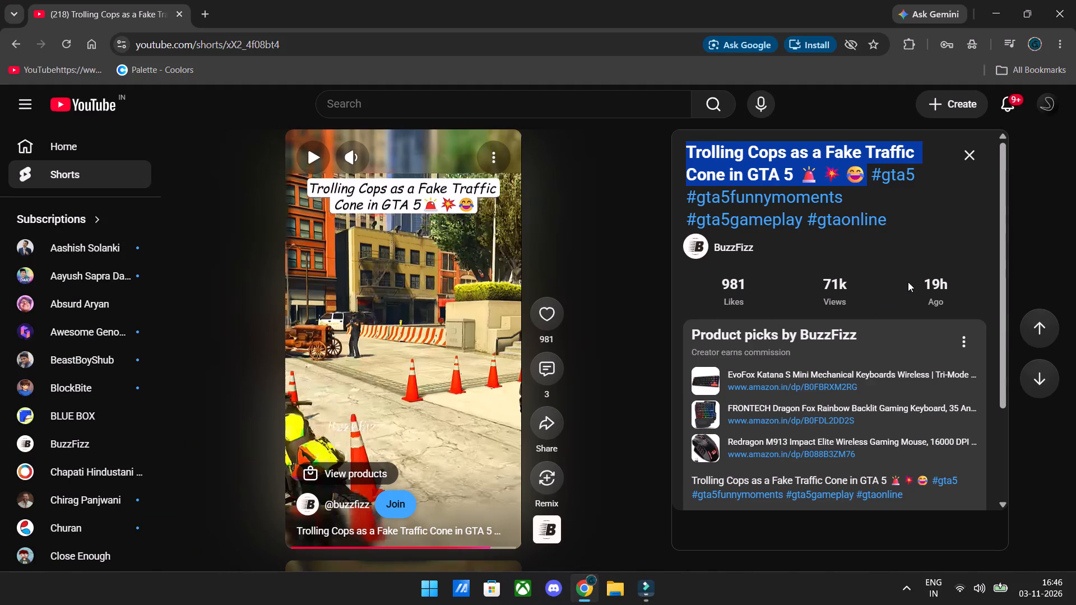
pyautogui.hotkey('ctrl', 'c')
# Switch to the BoLtZ 2.0 Chrome profile, go to YouTube and start a video upload for the SkelyBelyy channel.
pyautogui.click(1037, 49)
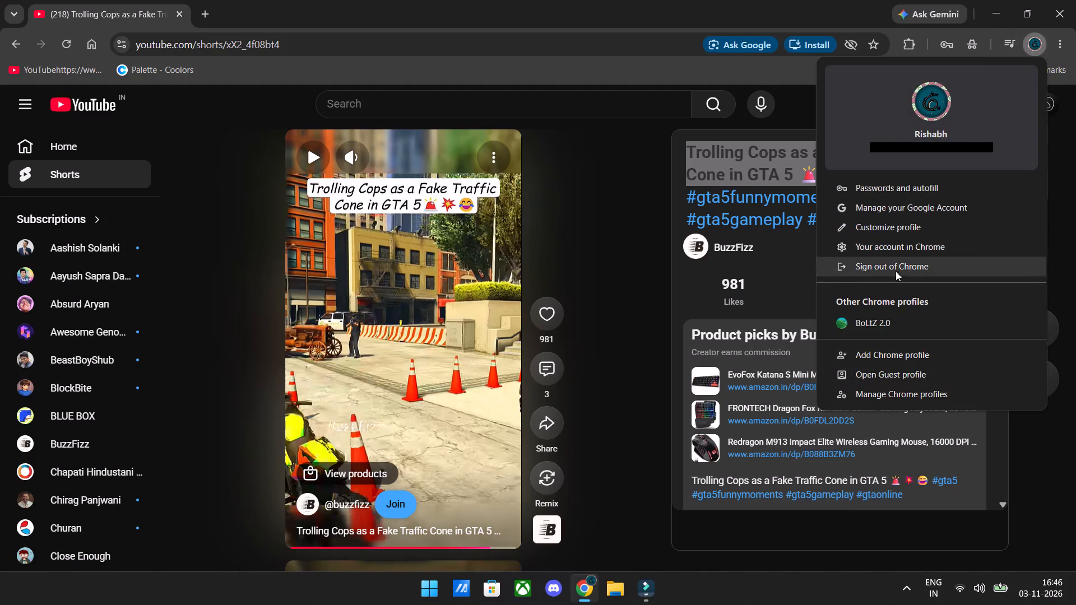
pyautogui.click(889, 324)
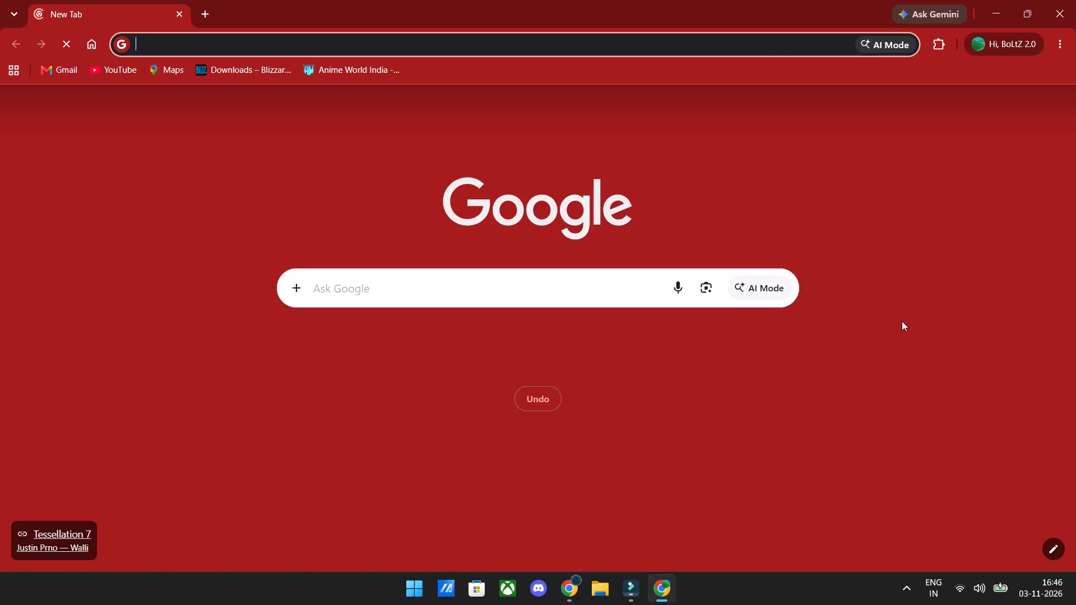
pyautogui.click(462, 406)
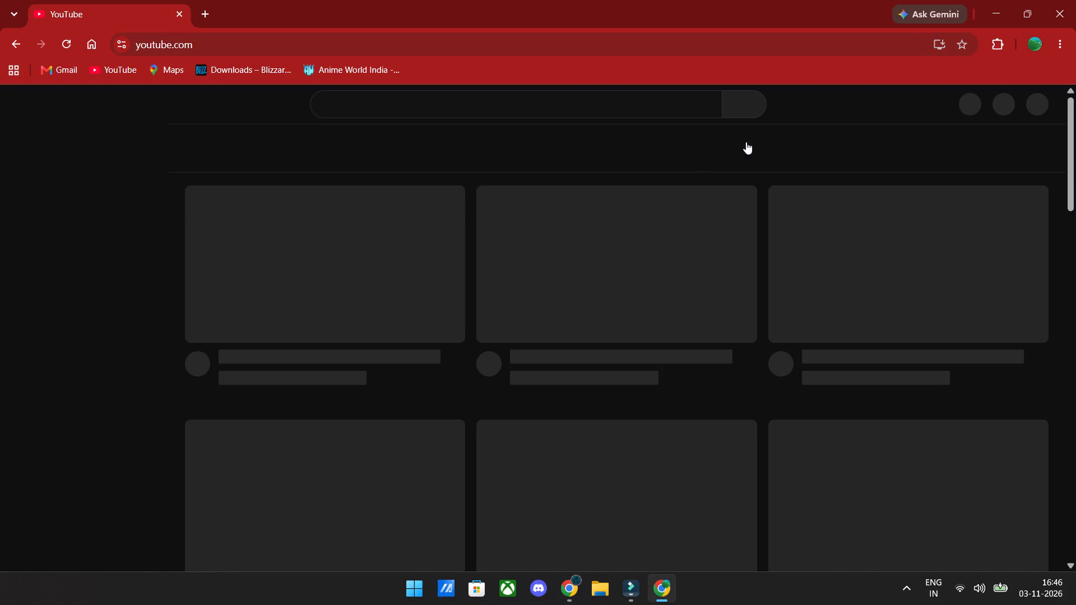
pyautogui.click(949, 112)
pyautogui.click(922, 140)
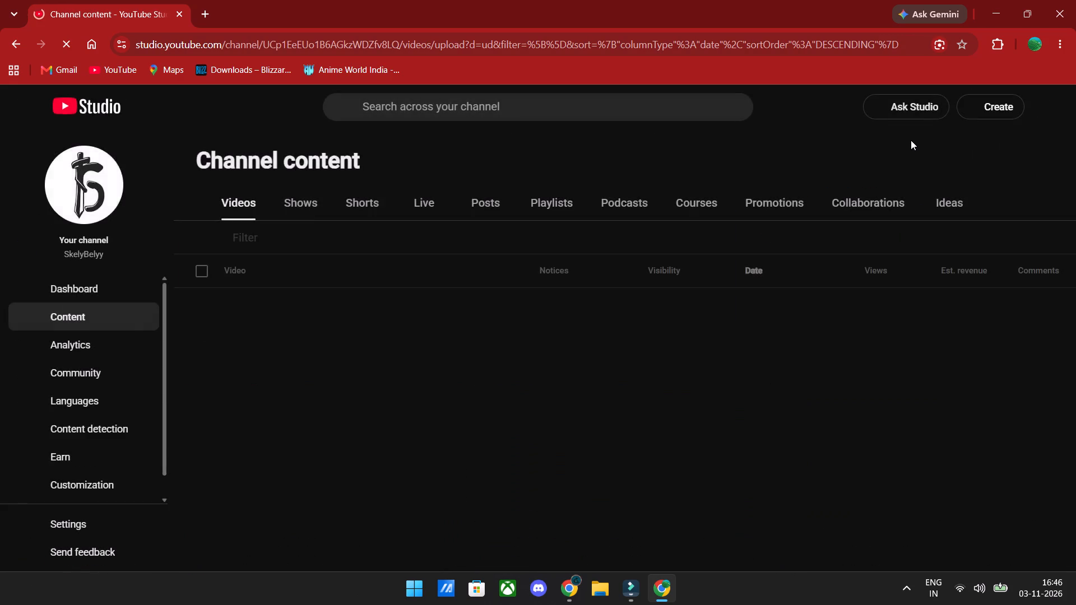
# Select the exported ananananananananannanna.mp4 from the render folder for upload.
pyautogui.click(539, 396)
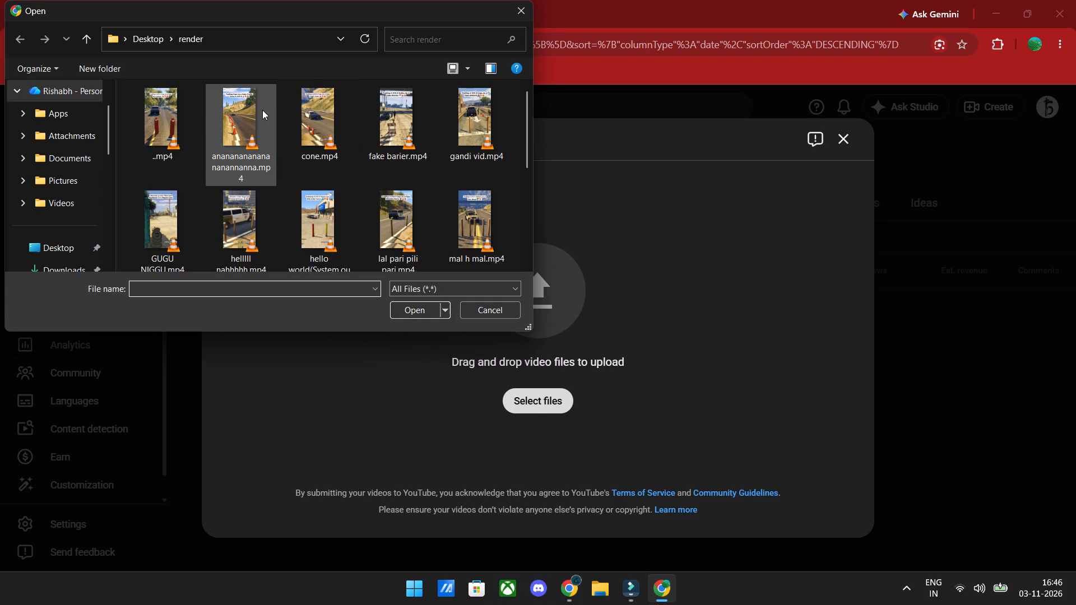
pyautogui.click(246, 120)
pyautogui.click(429, 310)
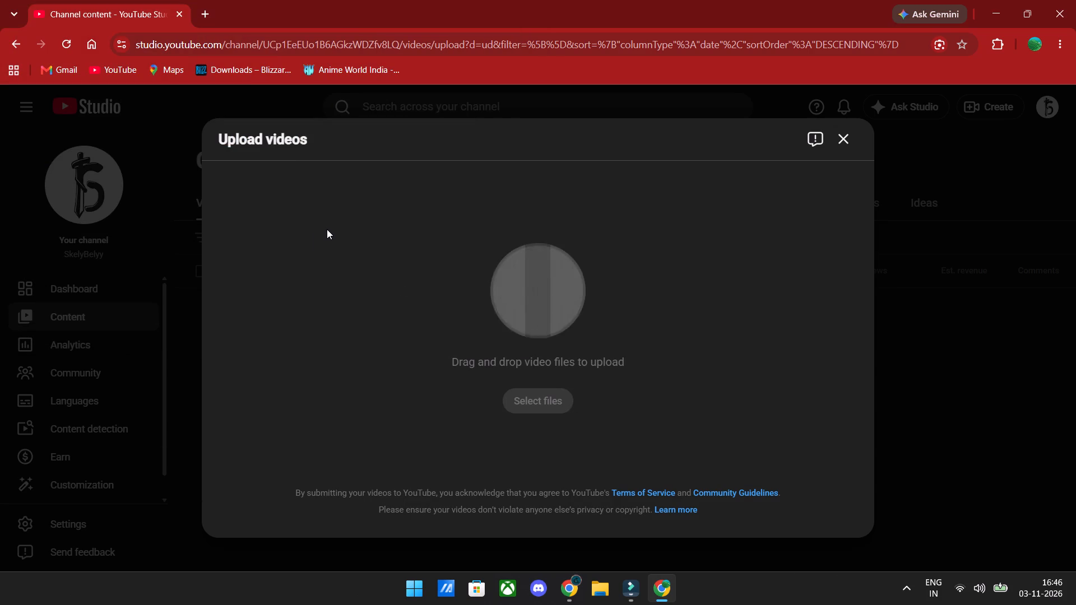
# Replace the video's default title with the copied "Trolling Cops as a Fake Traffic Cone in GTA 5 🚨💥😂".
pyautogui.moveTo(395, 291); pyautogui.dragTo(337, 292)
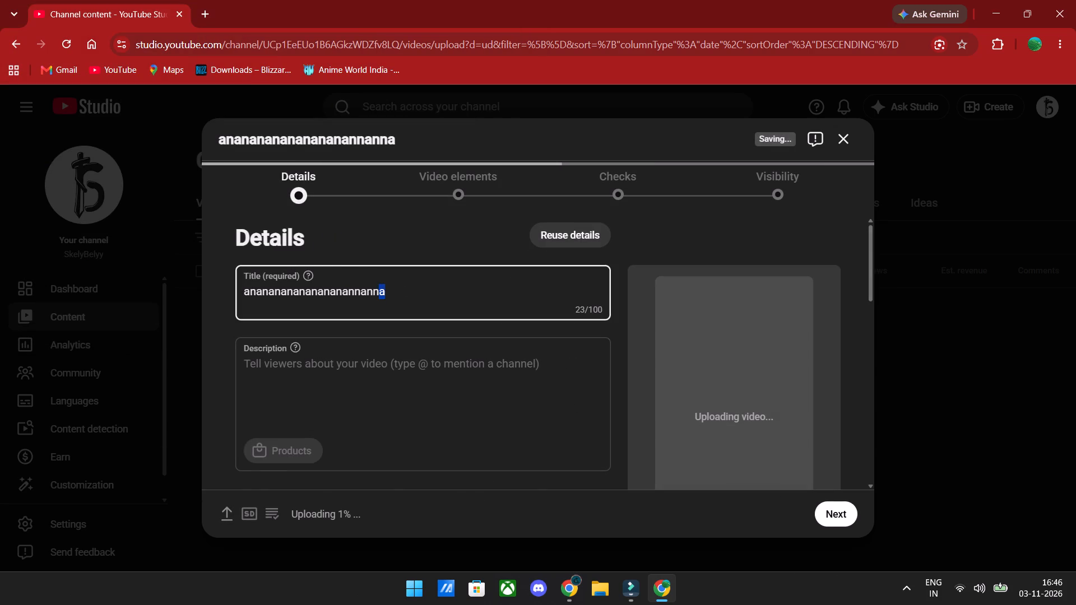
pyautogui.moveTo(337, 292); pyautogui.dragTo(229, 292)
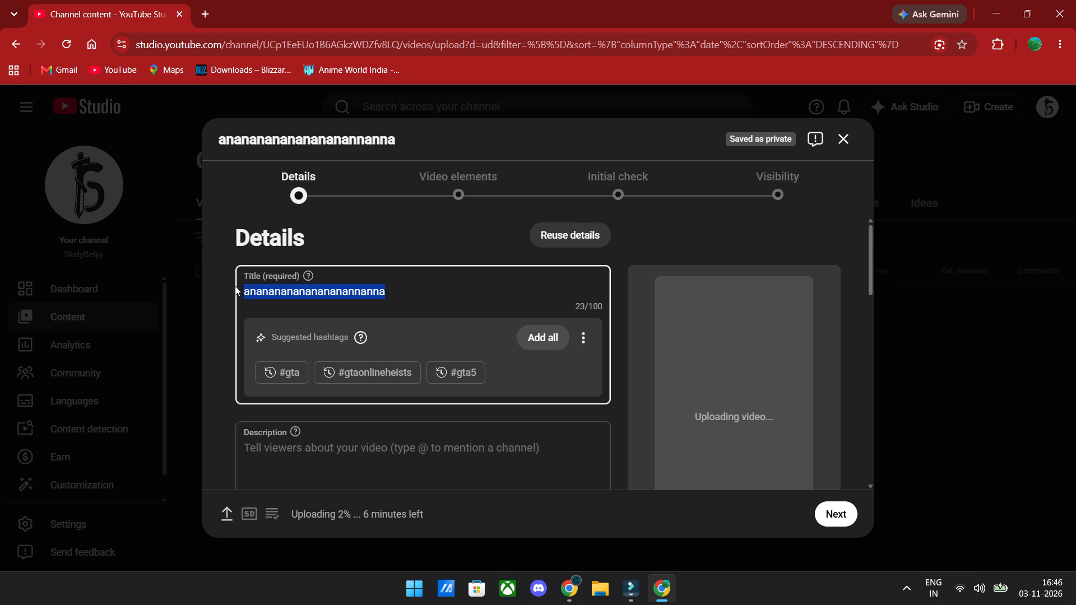
pyautogui.hotkey('ctrl', 'v')
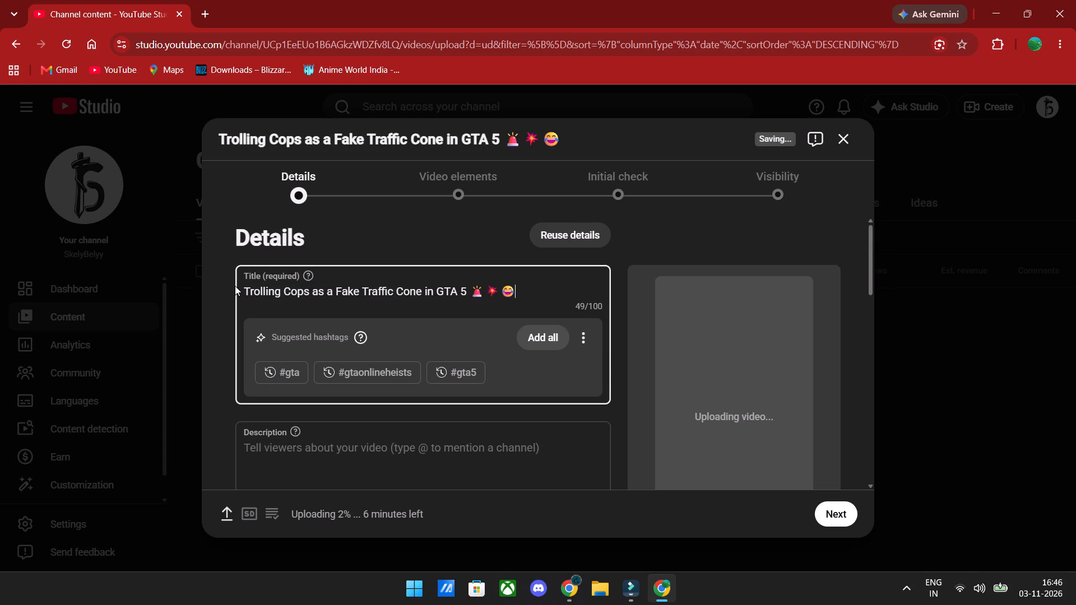
# Append the suggested hashtags #gta, #gtaonlineheists, #gta5, #gtaonly, #gaming and #gtaonlinepakistan to the video title.
pyautogui.click(260, 366)
pyautogui.click(266, 370)
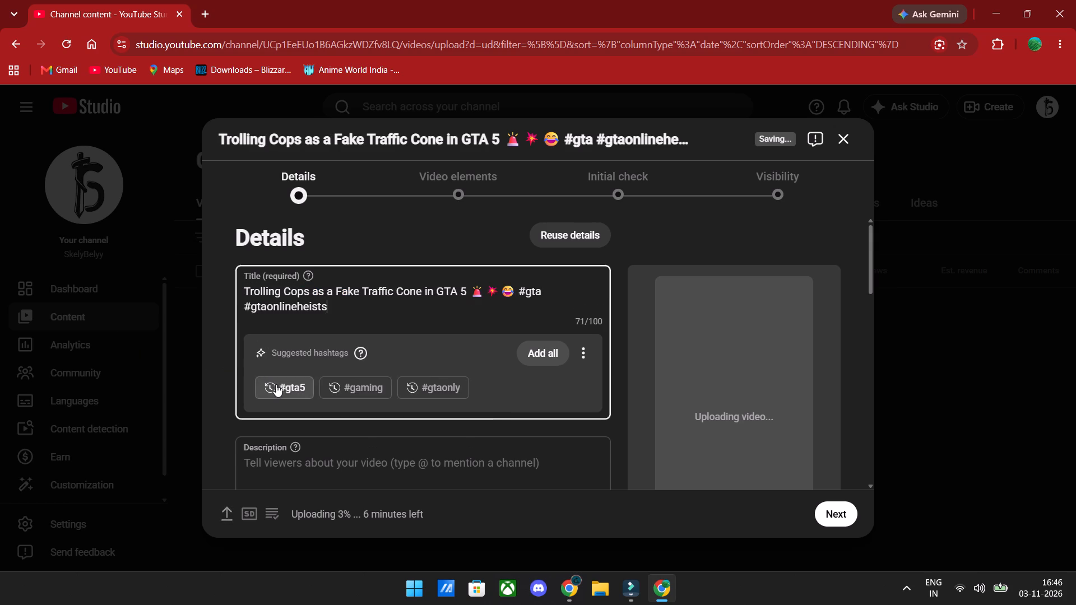
pyautogui.click(276, 384)
pyautogui.click(347, 392)
pyautogui.click(311, 390)
pyautogui.click(370, 391)
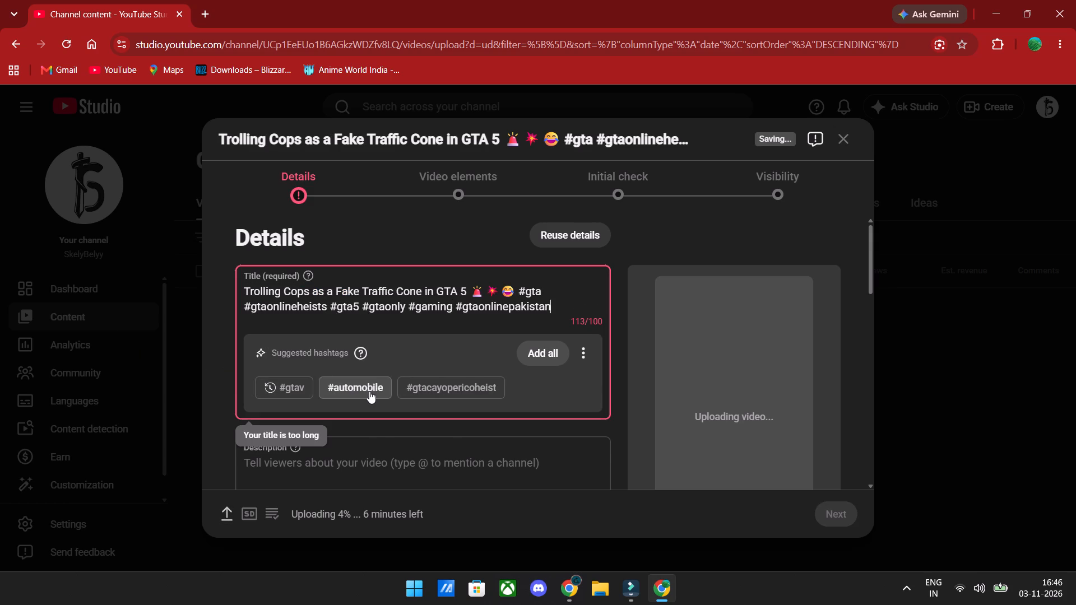
# Replace the #gtaonlinepakistan hashtag at the end of the title with the suggested #gtav.
pyautogui.press('BackSpace')
pyautogui.press('BackSpace')
pyautogui.press('BackSpace')
pyautogui.press('BackSpace')
pyautogui.press('BackSpace')
pyautogui.press('BackSpace')
pyautogui.press('BackSpace')
pyautogui.press('BackSpace')
pyautogui.press('BackSpace')
pyautogui.press('BackSpace')
pyautogui.press('BackSpace')
pyautogui.press('BackSpace')
pyautogui.press('BackSpace')
pyautogui.press('BackSpace')
pyautogui.press('BackSpace')
pyautogui.press('BackSpace')
pyautogui.press('BackSpace')
pyautogui.press('BackSpace')
pyautogui.press('BackSpace')
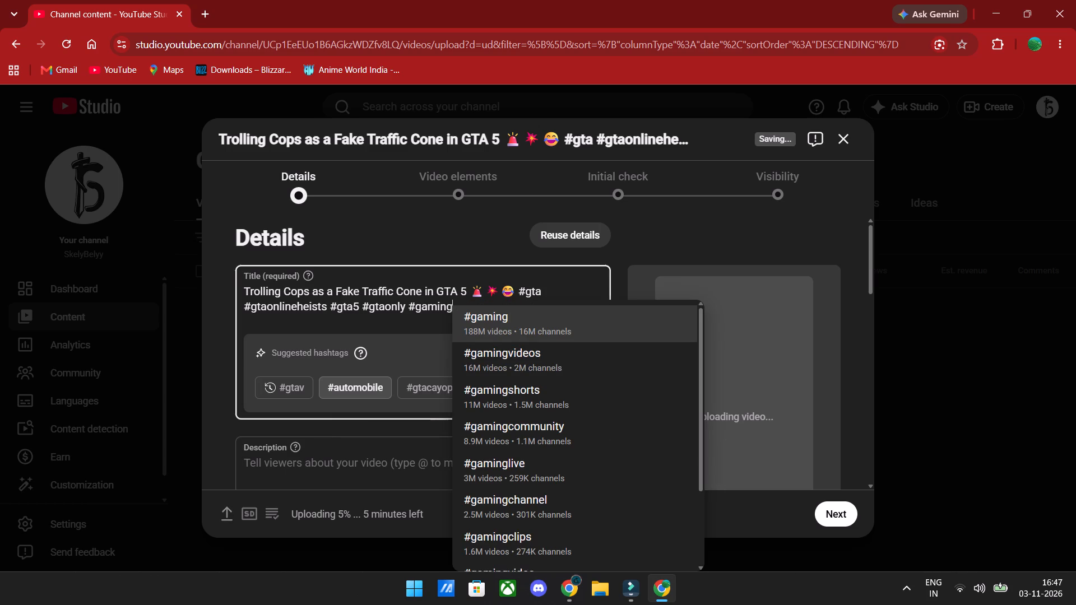
pyautogui.click(281, 389)
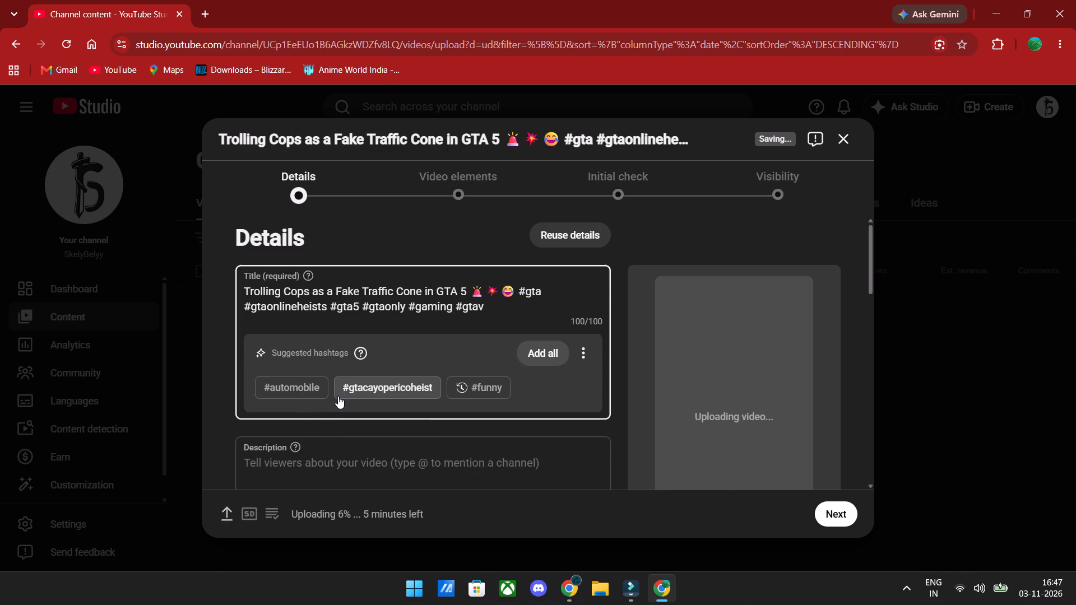
# Mark the video as not made for kids and continue to the video elements.
pyautogui.scroll(-12, 349, 393)
pyautogui.click(268, 356)
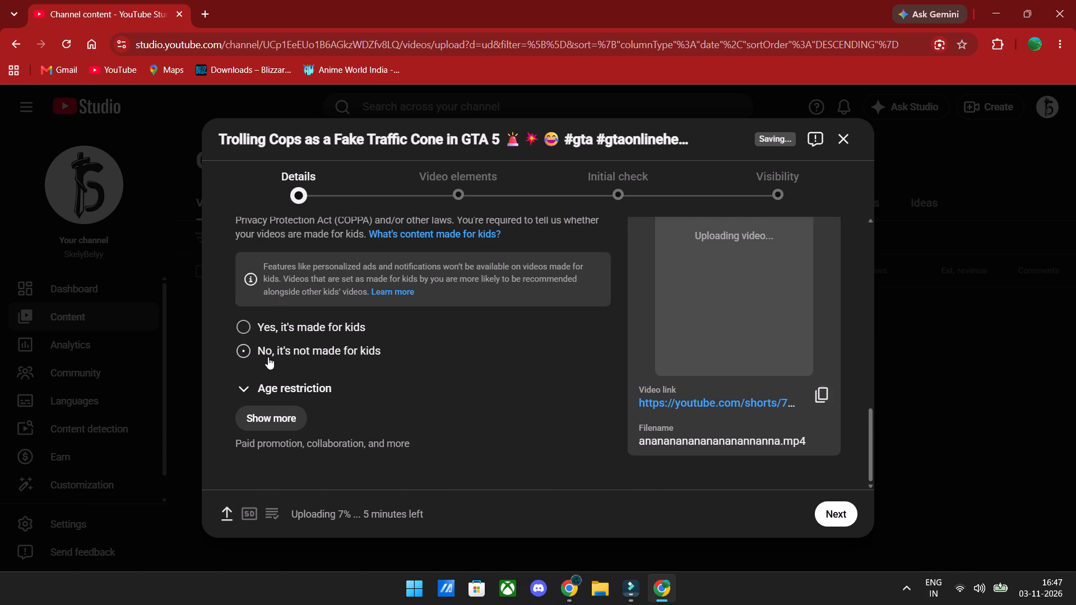
pyautogui.scroll(-7, 270, 355)
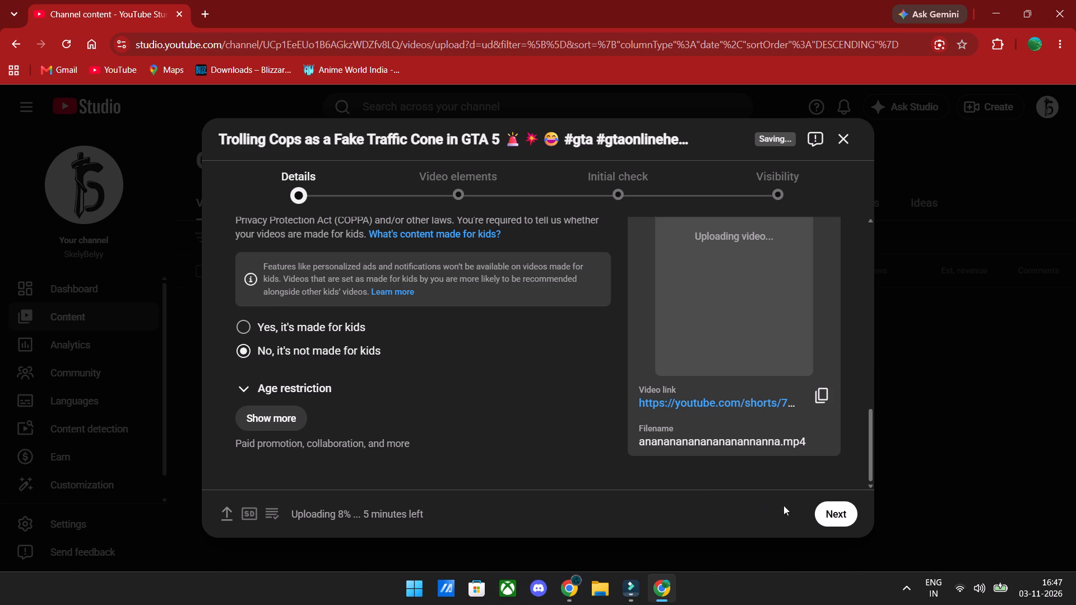
pyautogui.click(821, 511)
# Tag the recently tagged Grand Theft Auto V PS5 game from Shopsy By Flipkart as a product on the video.
pyautogui.click(804, 459)
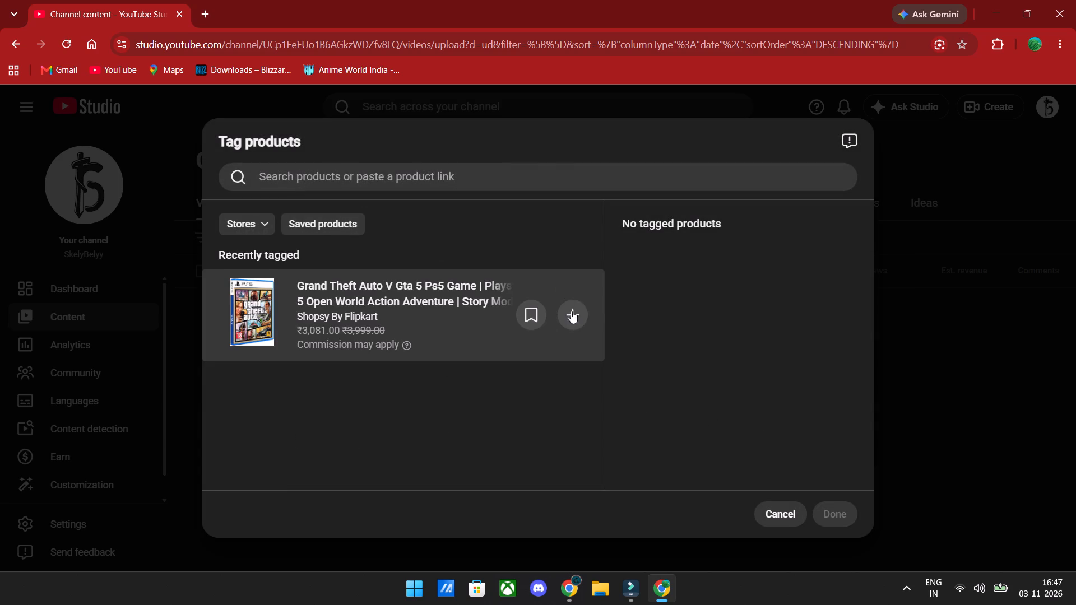
pyautogui.click(571, 310)
pyautogui.click(825, 519)
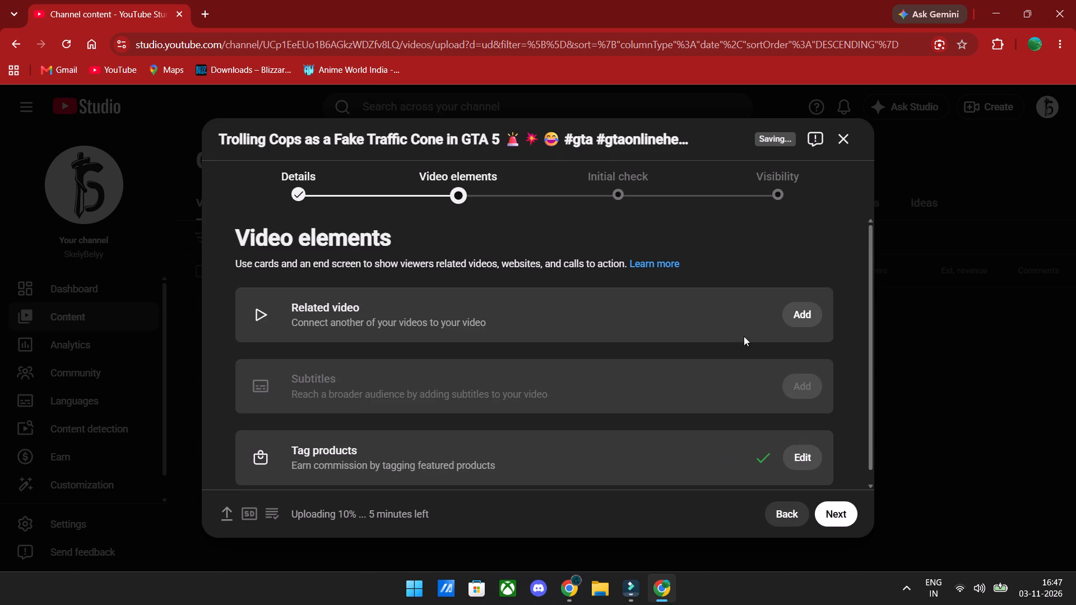
# Add "Trolling Players As a Fake Cone..." as the related video and continue through the initial check to the visibility settings.
pyautogui.click(807, 317)
pyautogui.click(277, 297)
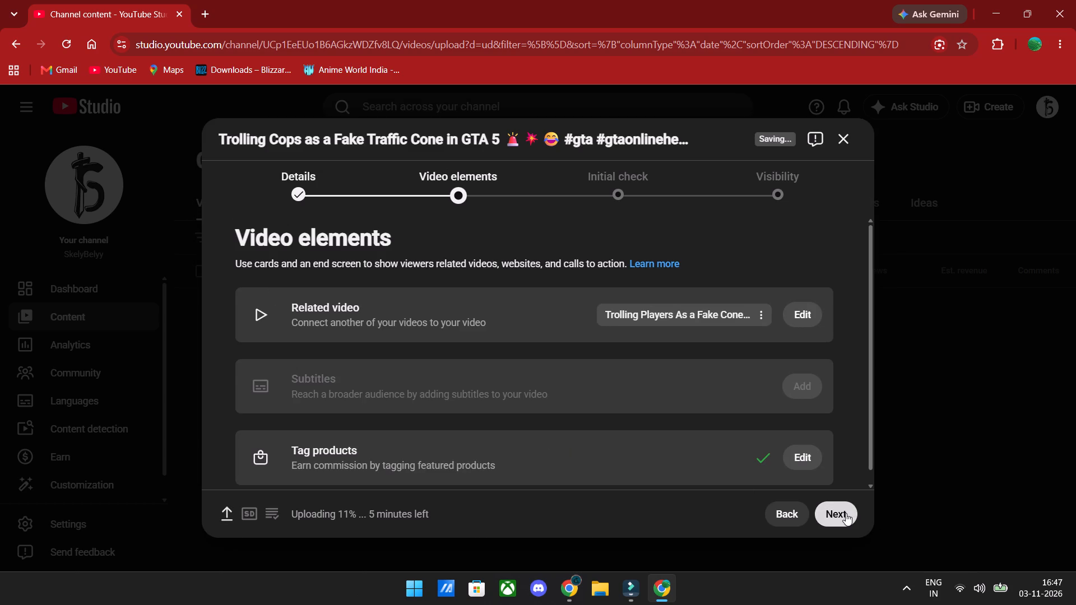
pyautogui.click(846, 513)
pyautogui.click(830, 510)
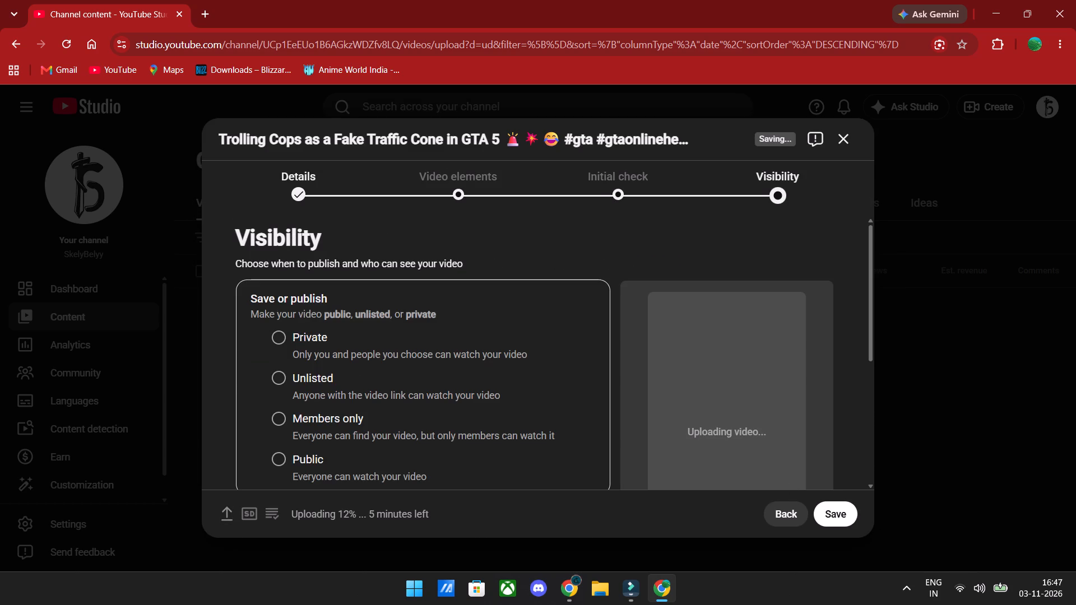
# Schedule the video to go from private to public on Nov 3, 2026 at 6:00 PM and acknowledge the content check notice.
pyautogui.scroll(-2, 365, 398)
pyautogui.click(285, 393)
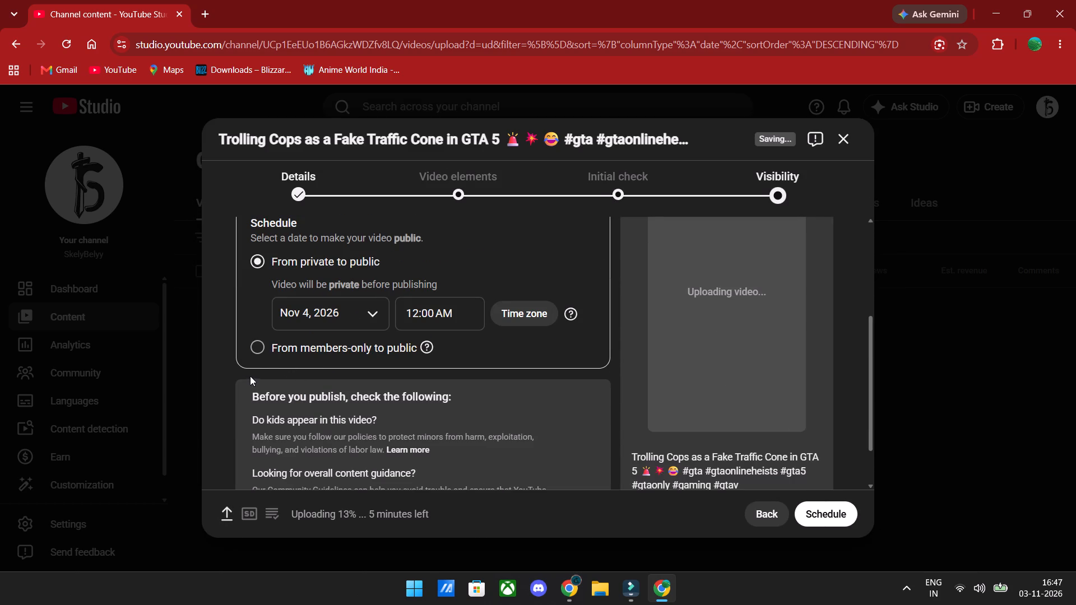
pyautogui.click(335, 315)
pyautogui.click(337, 375)
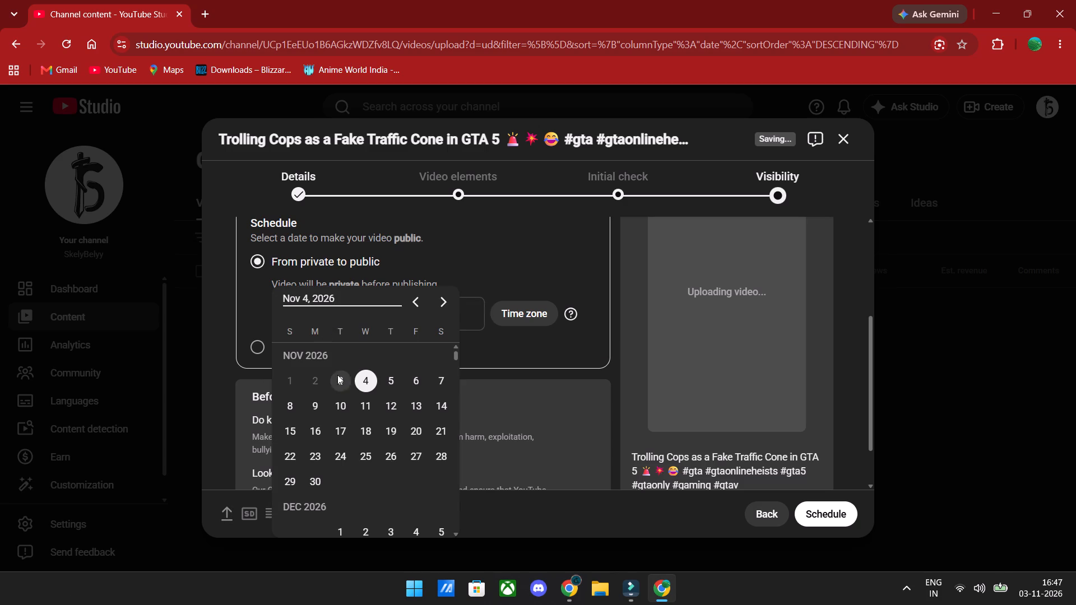
pyautogui.click(416, 324)
pyautogui.scroll(-10, 418, 378)
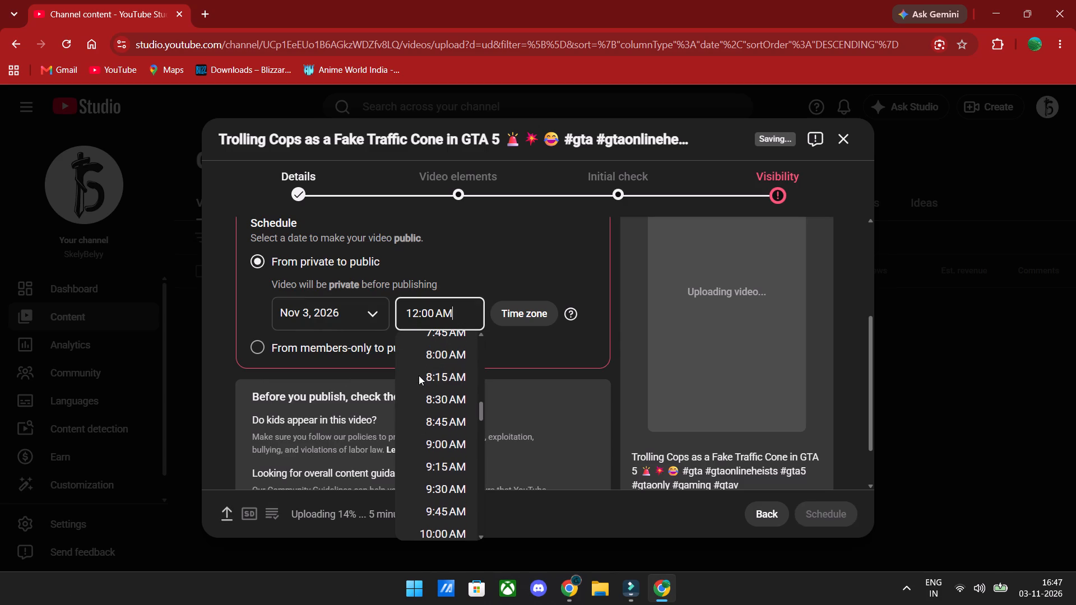
pyautogui.scroll(-8, 416, 382)
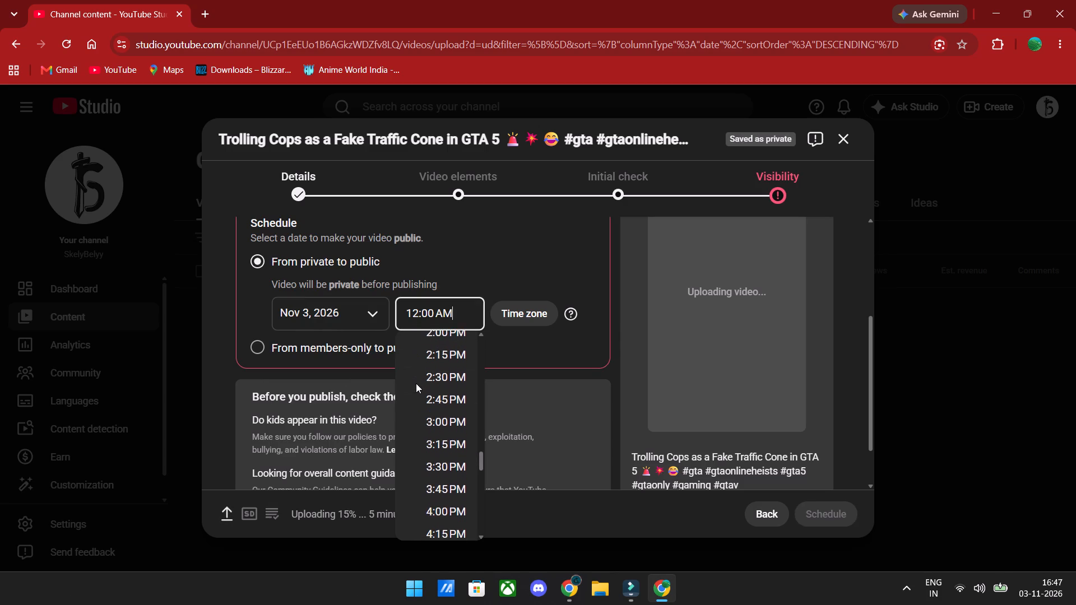
pyautogui.scroll(-3, 416, 383)
pyautogui.click(438, 480)
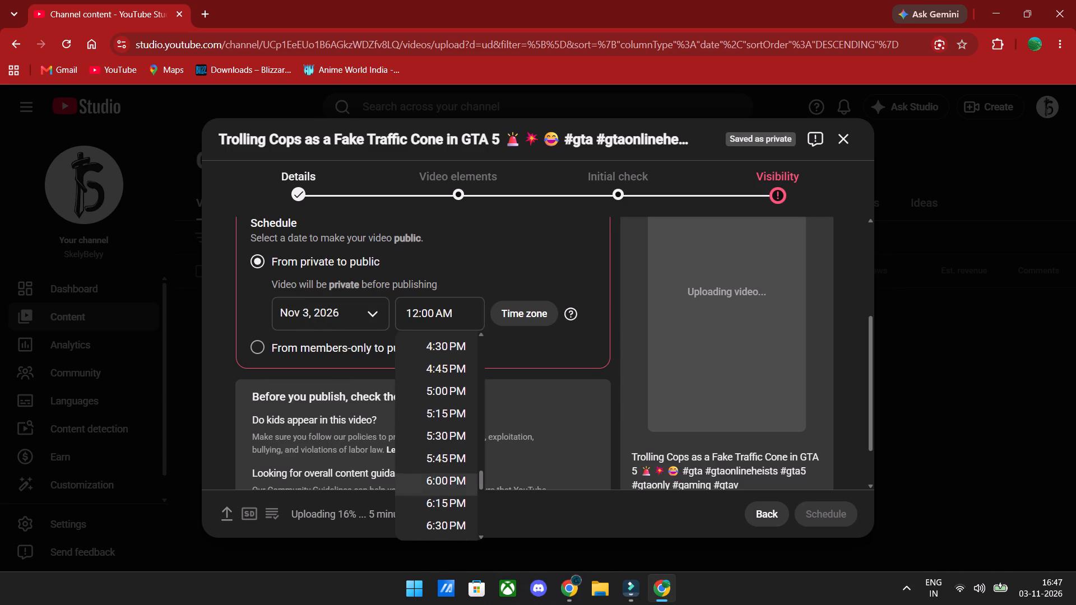
pyautogui.click(807, 511)
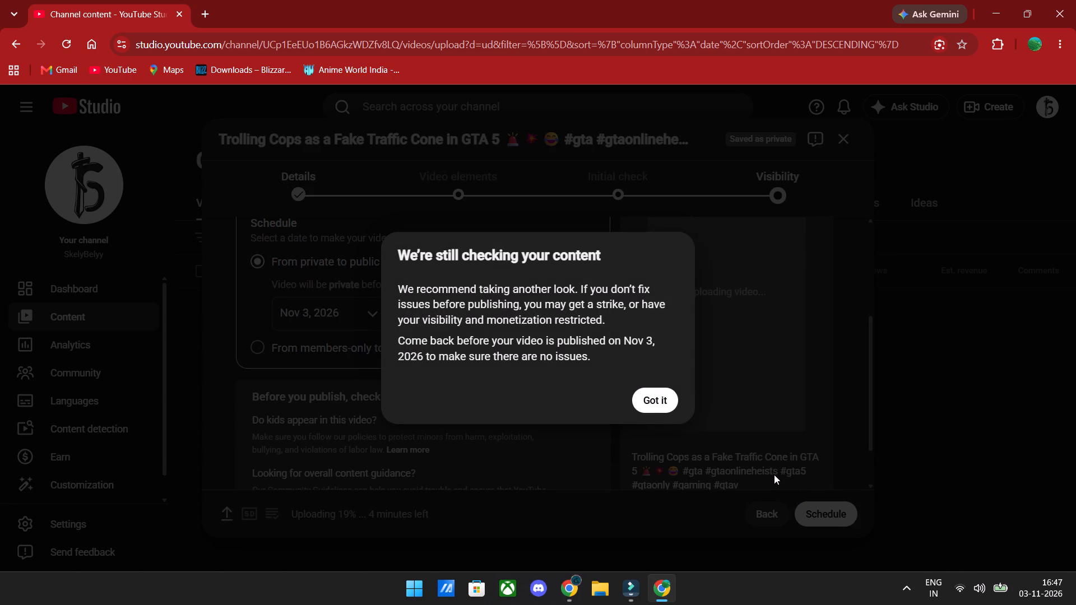
pyautogui.click(669, 402)
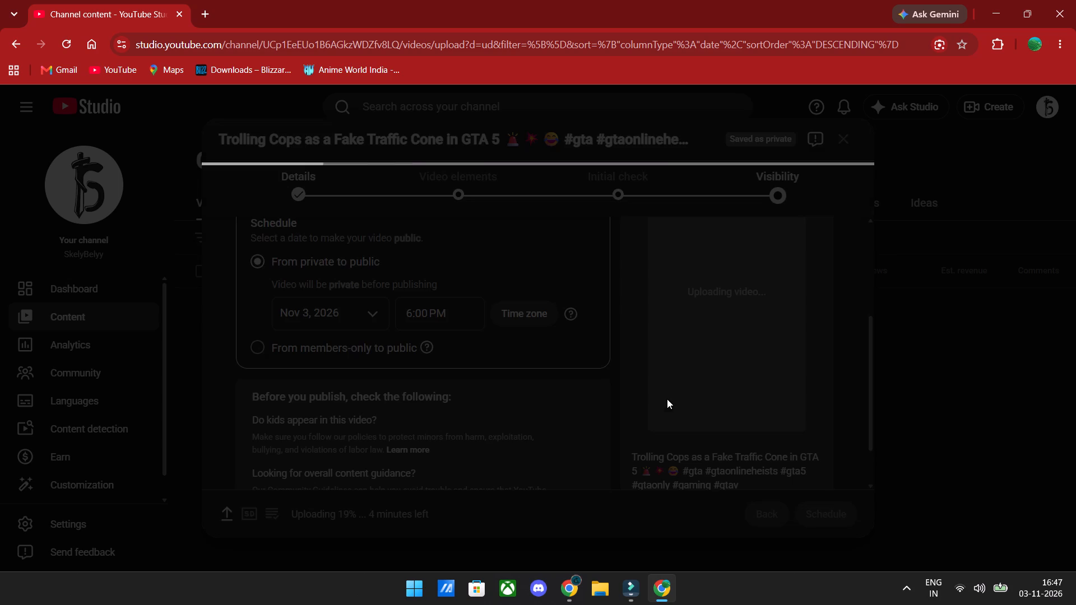
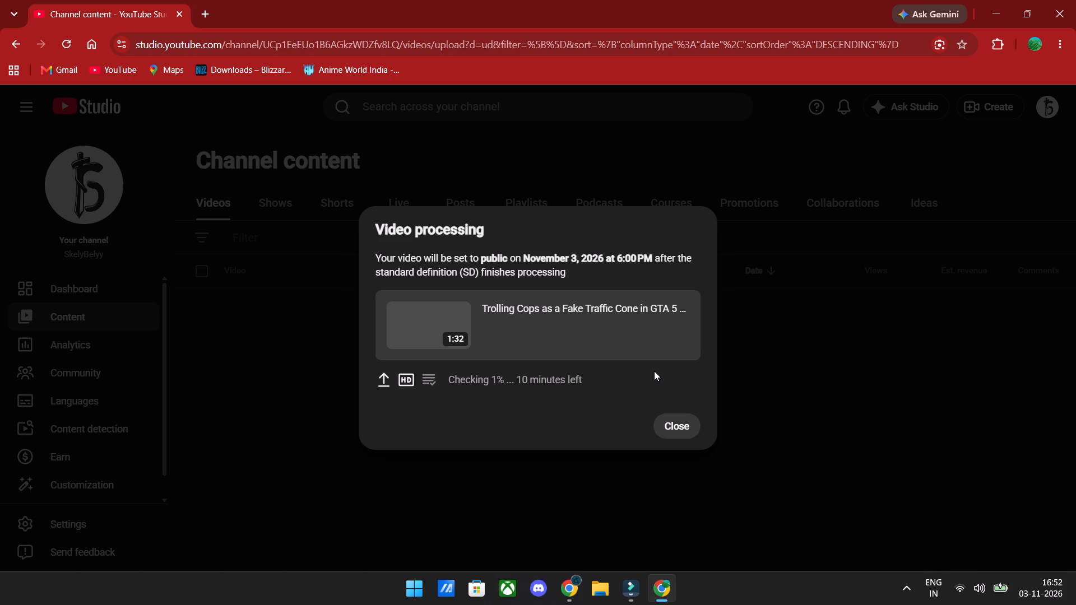
# Switch to Wondershare Filmora, dismiss the completed export window and close the video project.
pyautogui.click(624, 604)
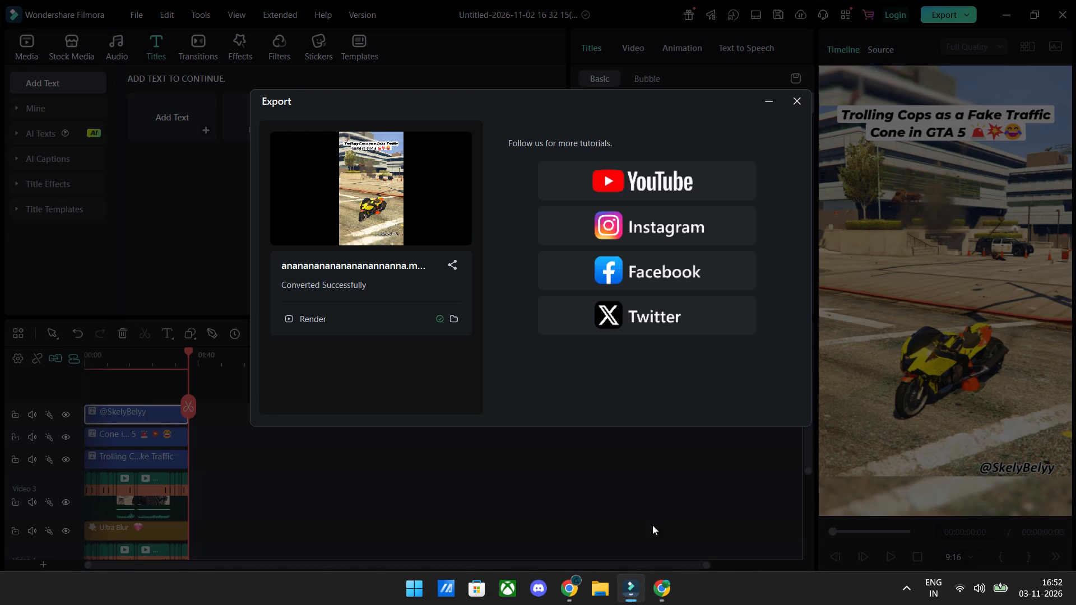
pyautogui.click(791, 105)
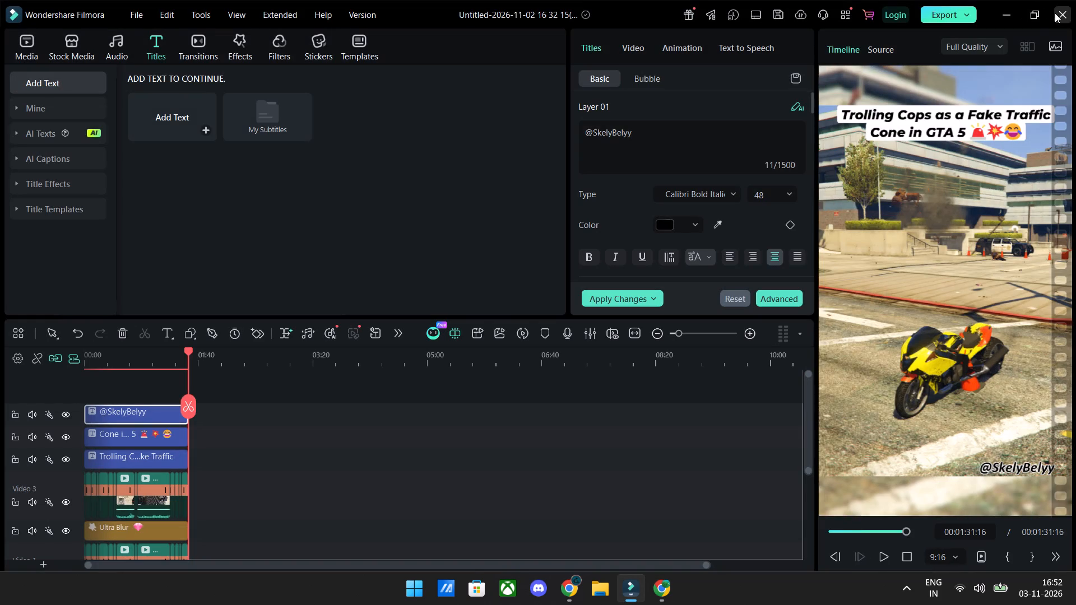
pyautogui.click(1055, 13)
pyautogui.click(656, 301)
# Bring up the background app marked K from the hidden system tray apps.
pyautogui.click(910, 585)
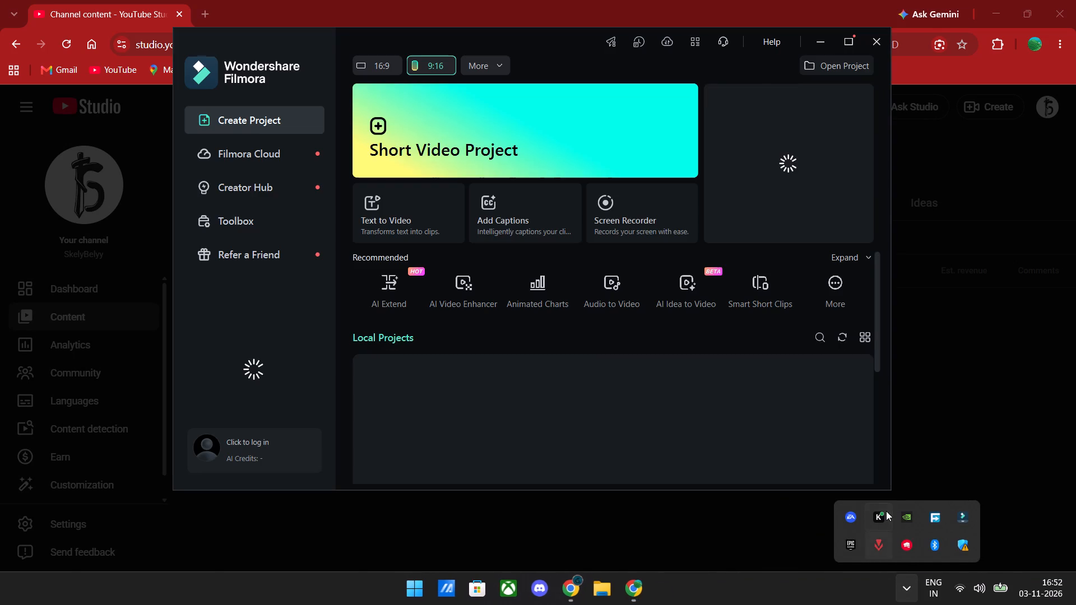
pyautogui.click(886, 511)
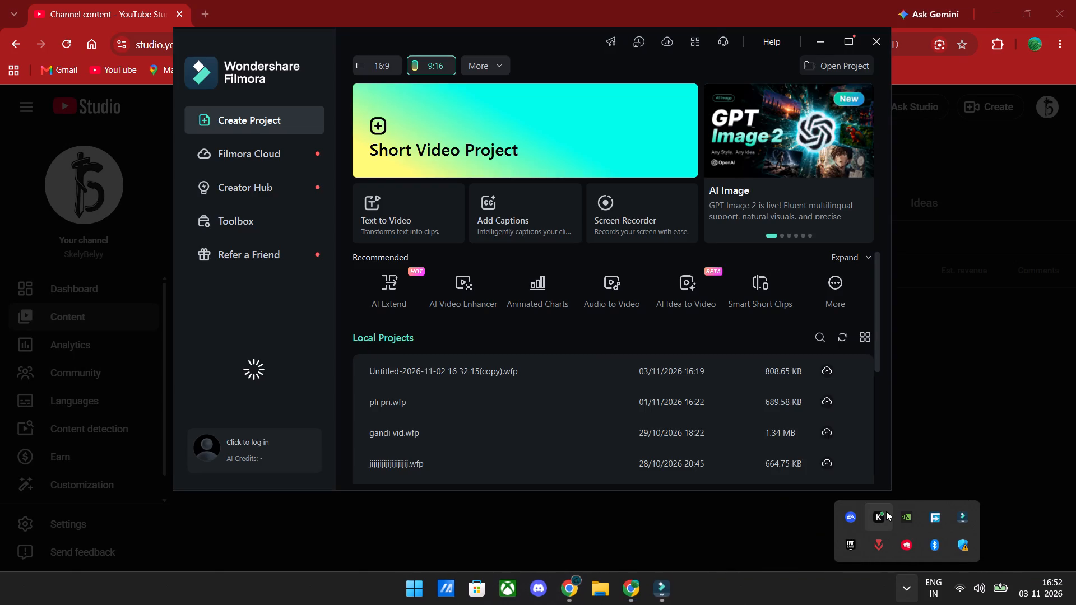